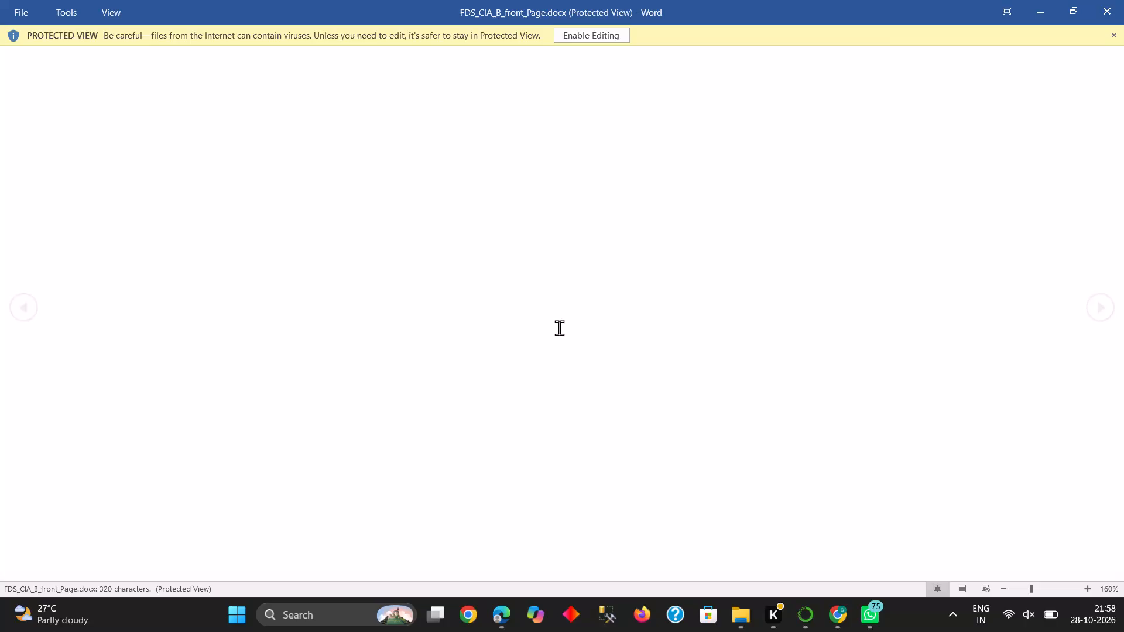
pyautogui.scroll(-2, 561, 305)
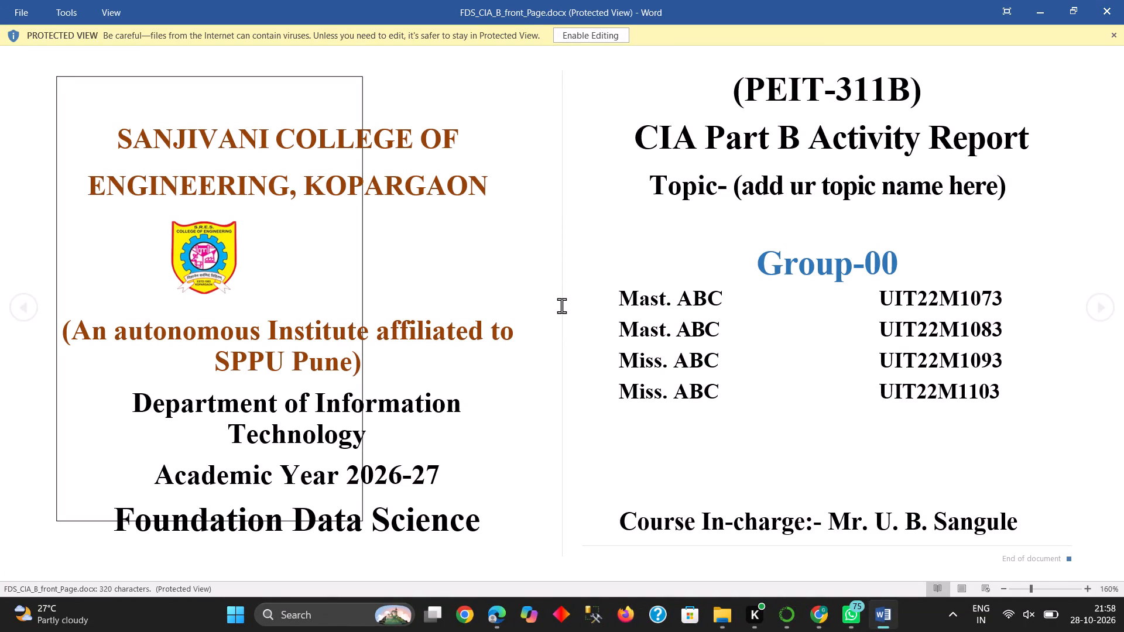
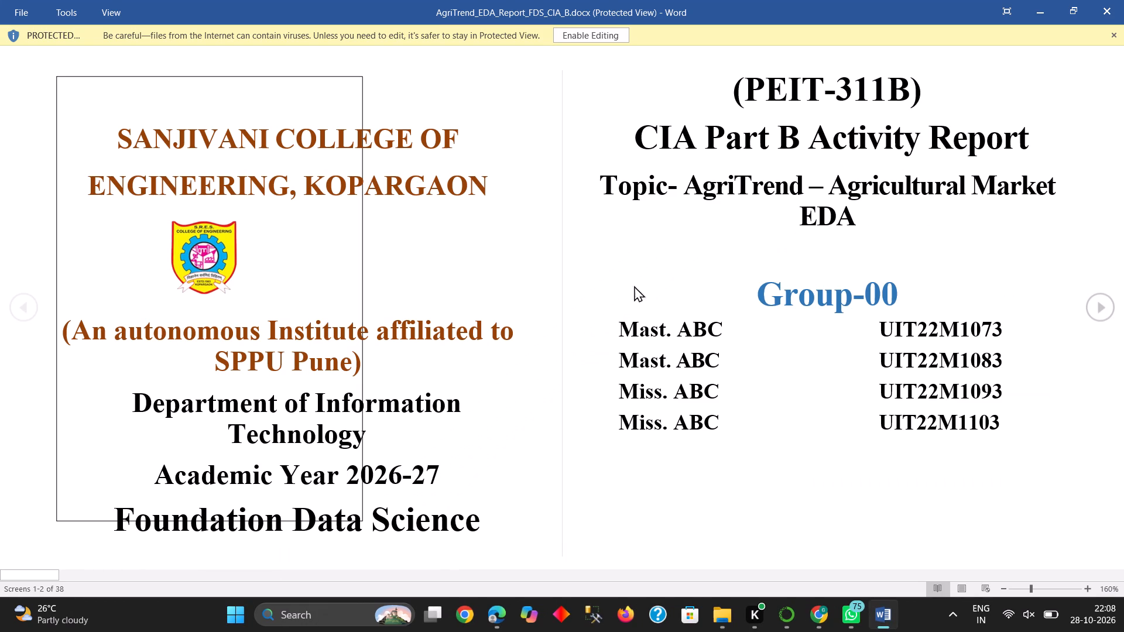
pyautogui.click(618, 32)
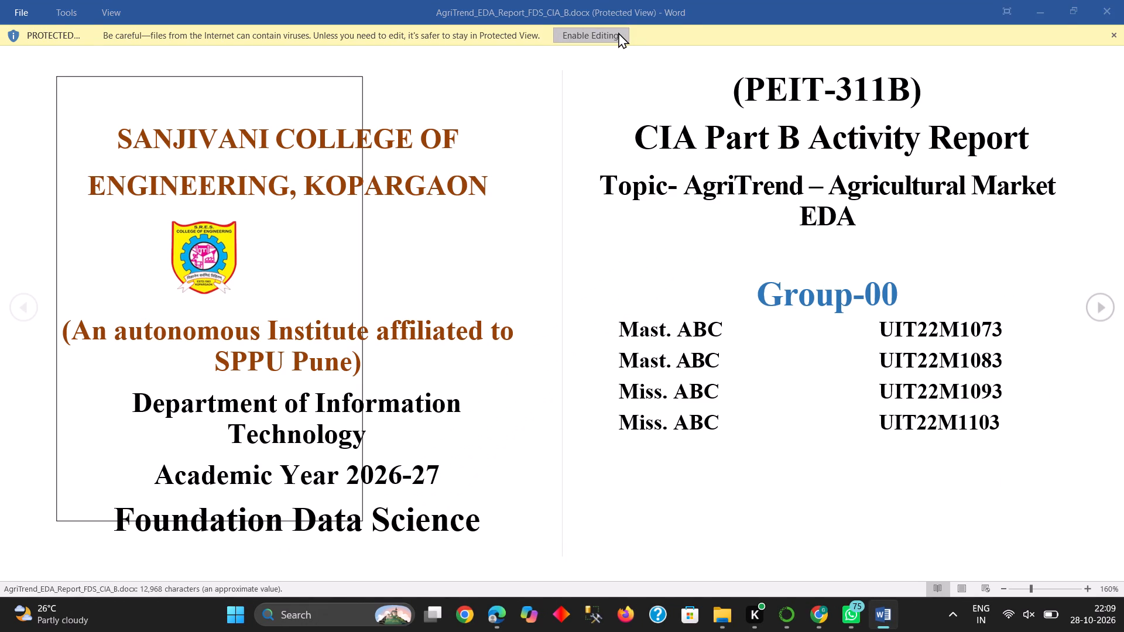
pyautogui.click(688, 165)
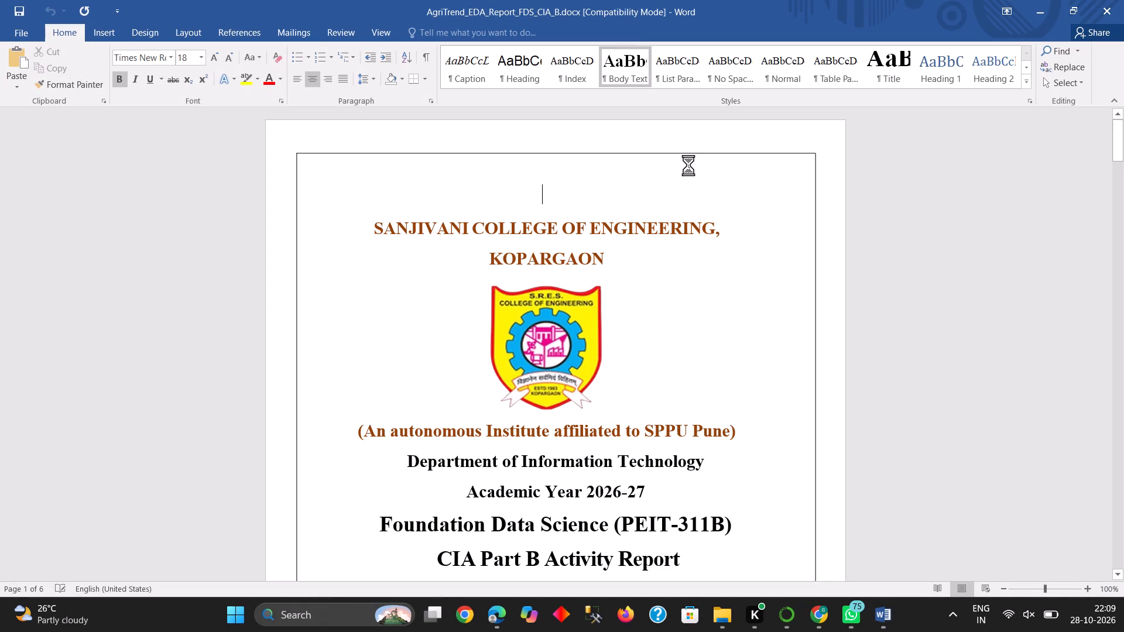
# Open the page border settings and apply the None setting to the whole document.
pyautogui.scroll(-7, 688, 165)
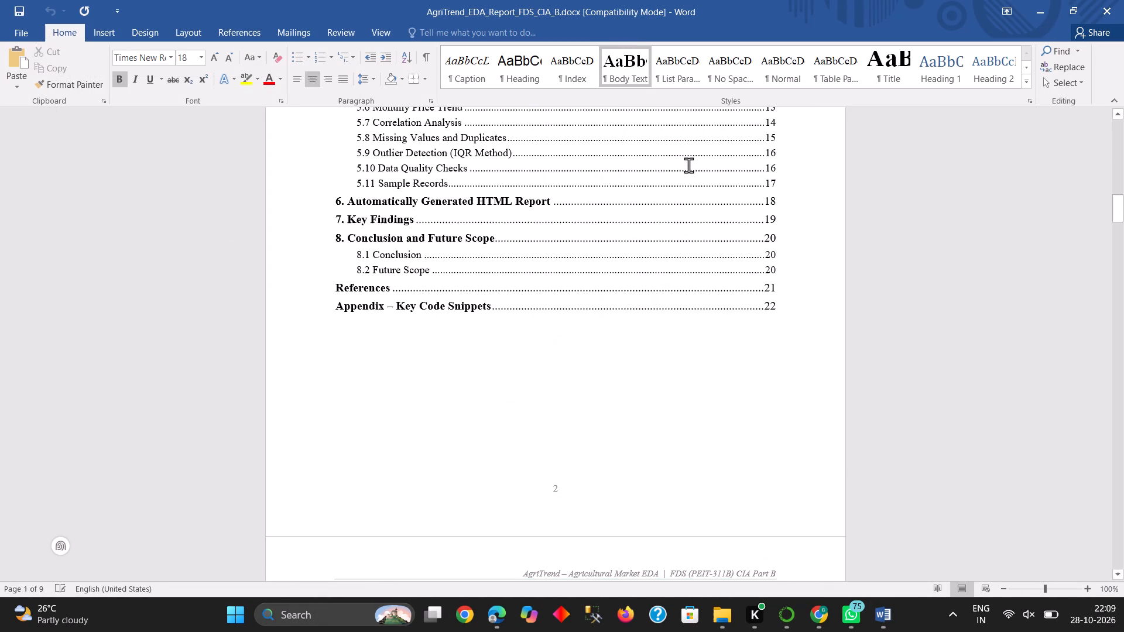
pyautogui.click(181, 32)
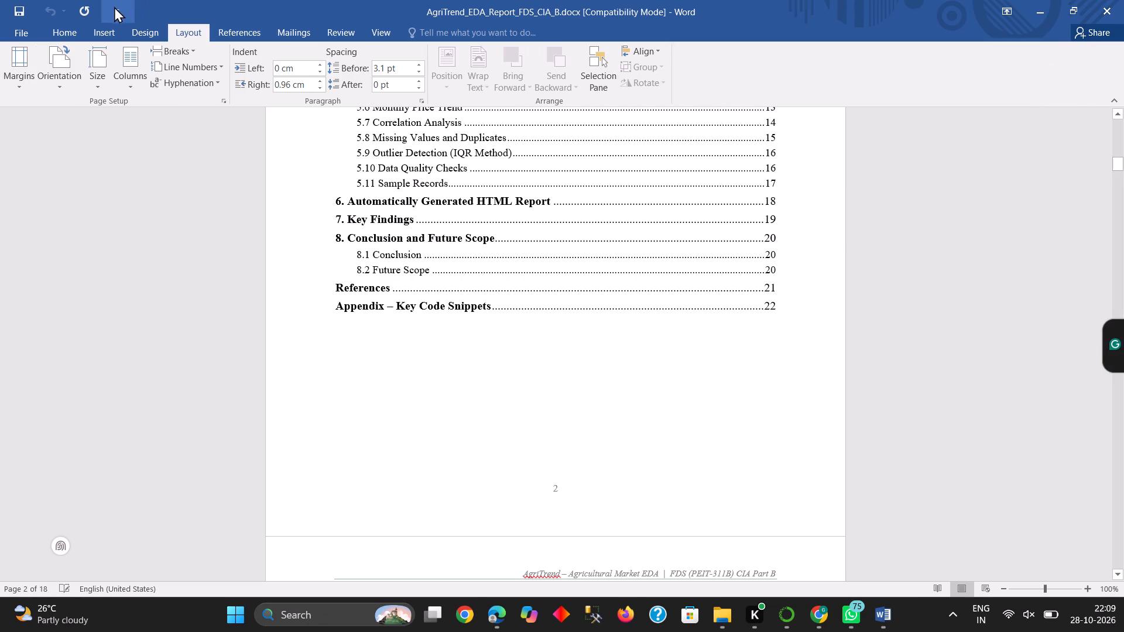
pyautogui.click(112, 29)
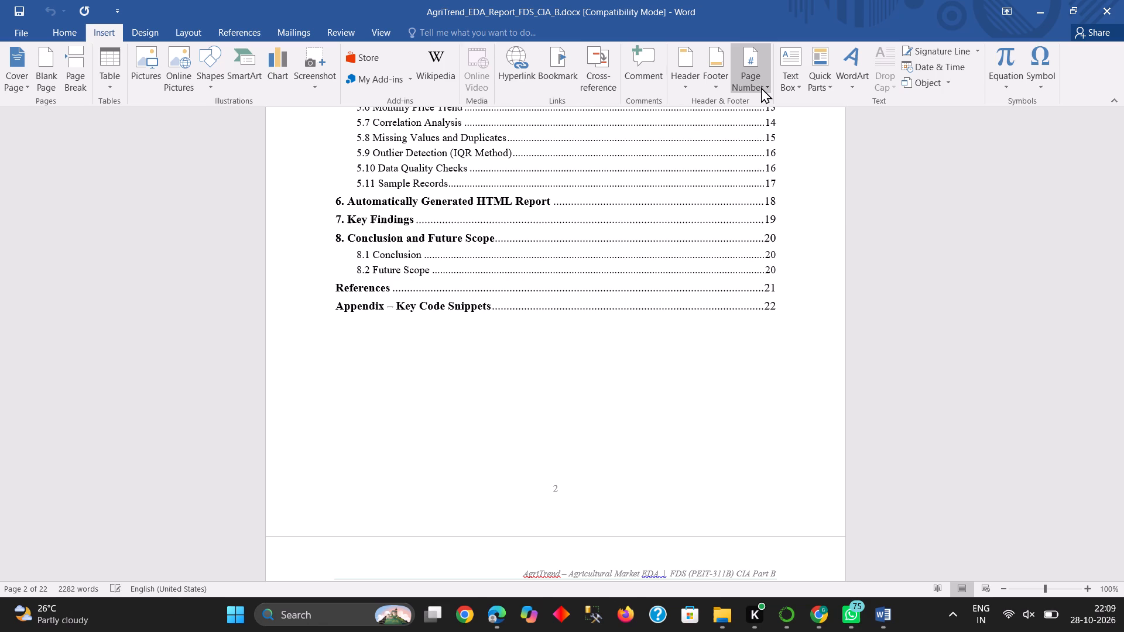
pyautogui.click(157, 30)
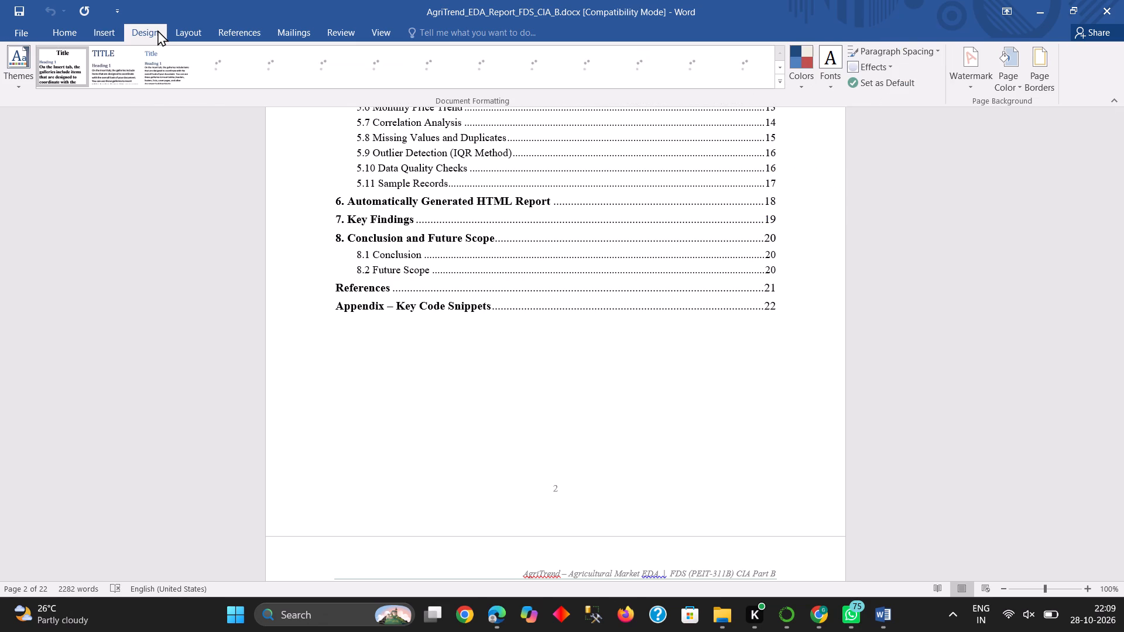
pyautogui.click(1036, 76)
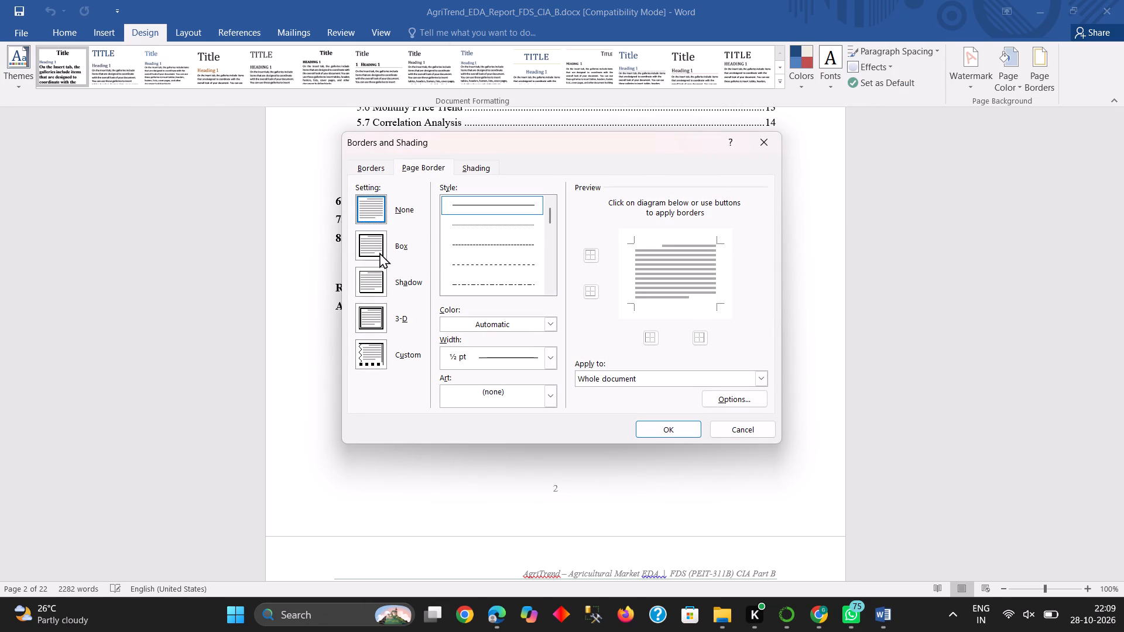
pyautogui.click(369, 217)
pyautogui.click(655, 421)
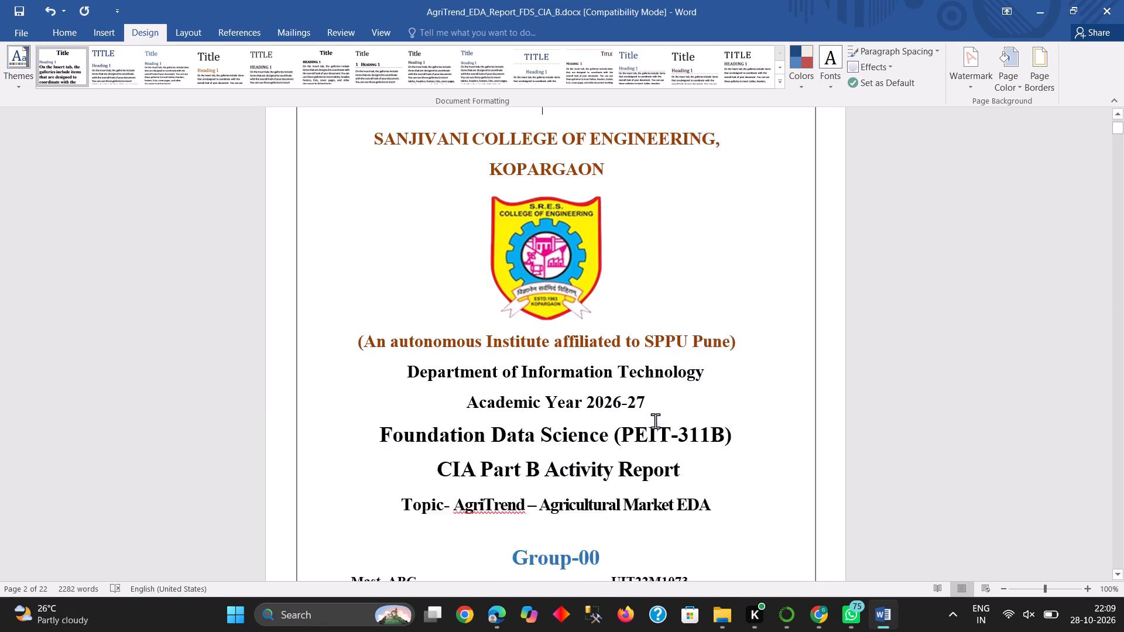
# Apply a Box page border with a solid ½ pt automatic-colour line to the whole document.
pyautogui.scroll(-7, 655, 421)
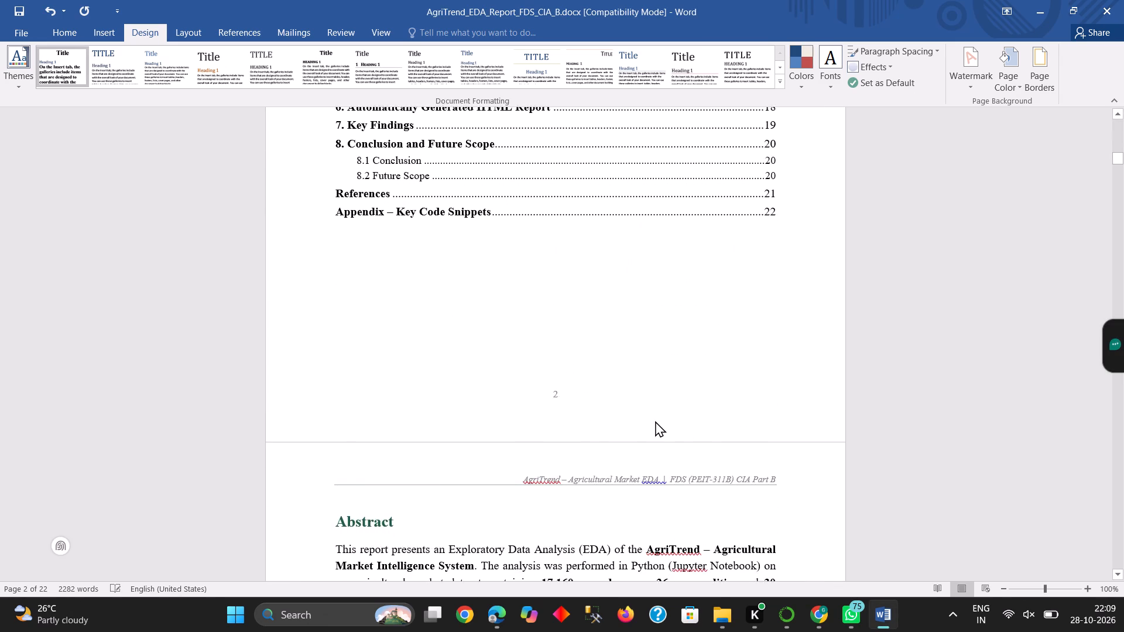
pyautogui.scroll(-2, 655, 421)
pyautogui.click(655, 421)
pyautogui.scroll(-3, 655, 421)
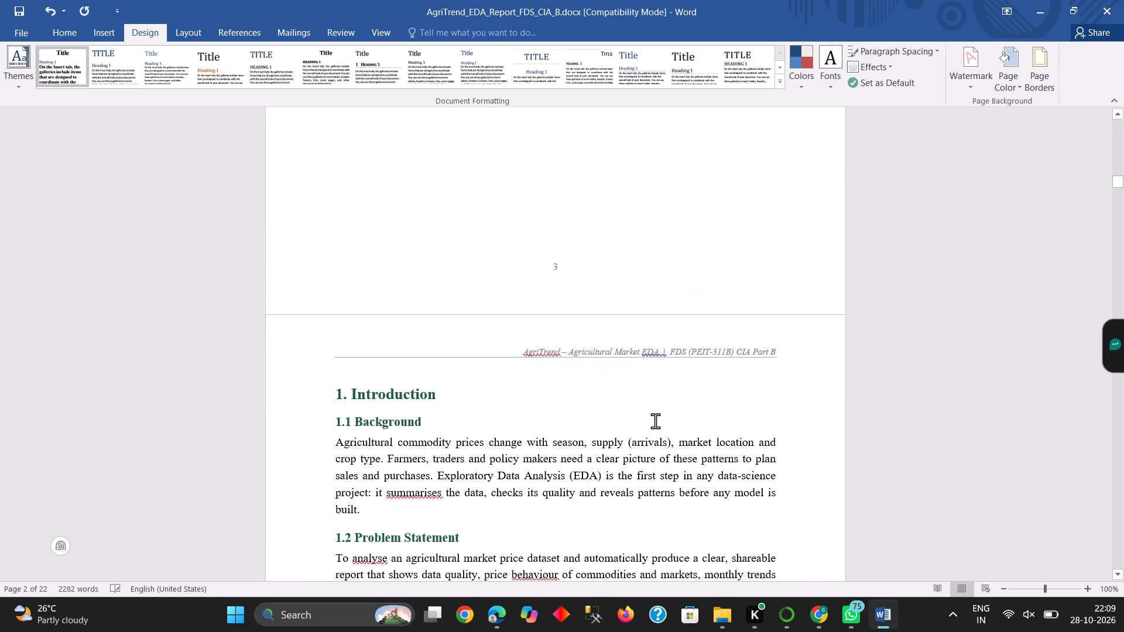
pyautogui.scroll(3, 655, 421)
pyautogui.moveTo(767, 293); pyautogui.dragTo(1050, 94)
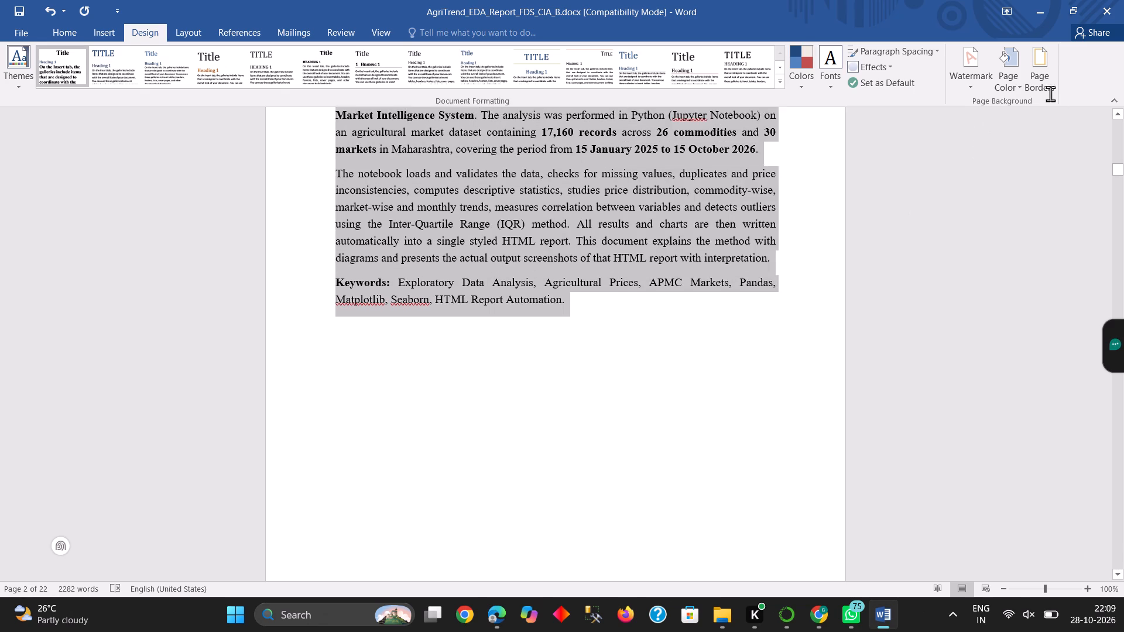
pyautogui.moveTo(1050, 94); pyautogui.dragTo(1046, 93)
pyautogui.click(1046, 93)
pyautogui.click(1043, 80)
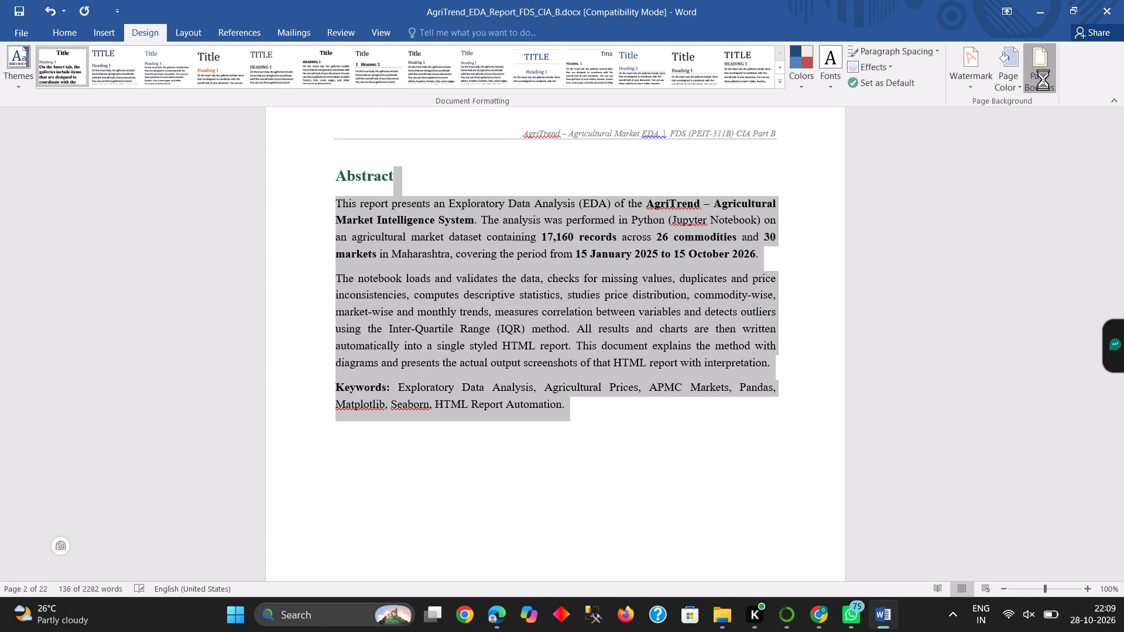
pyautogui.click(499, 204)
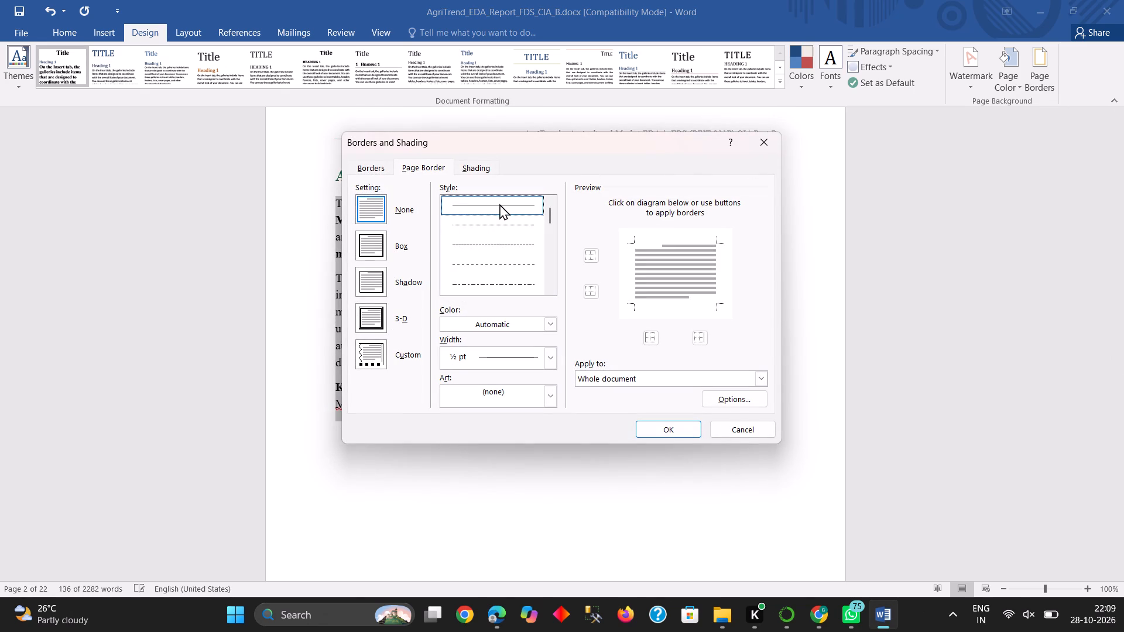
pyautogui.click(364, 239)
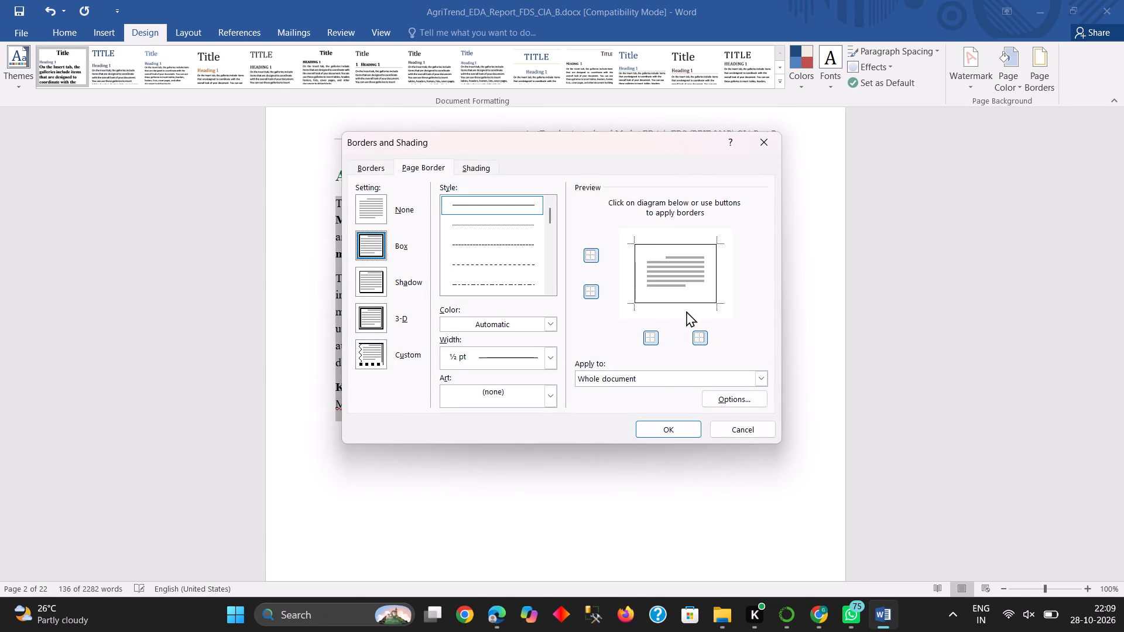
pyautogui.click(674, 425)
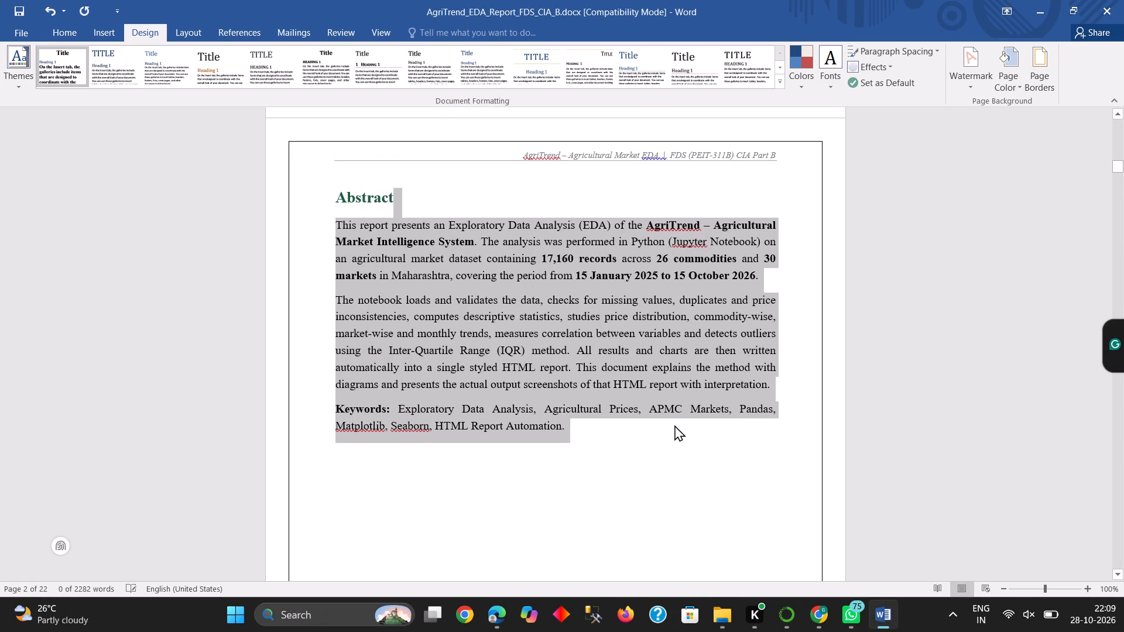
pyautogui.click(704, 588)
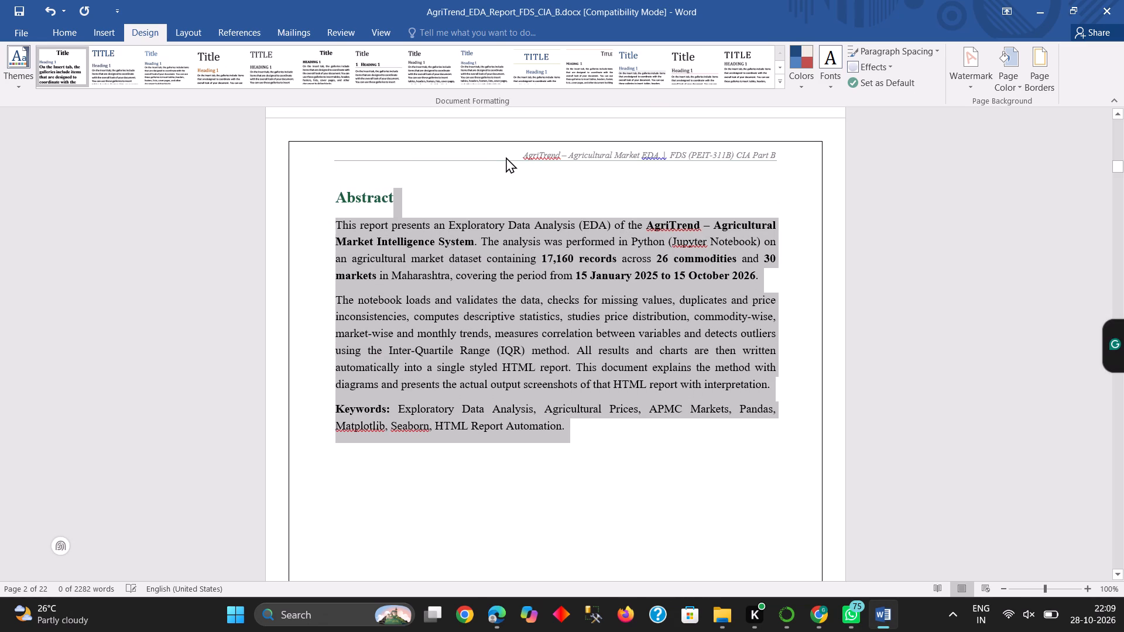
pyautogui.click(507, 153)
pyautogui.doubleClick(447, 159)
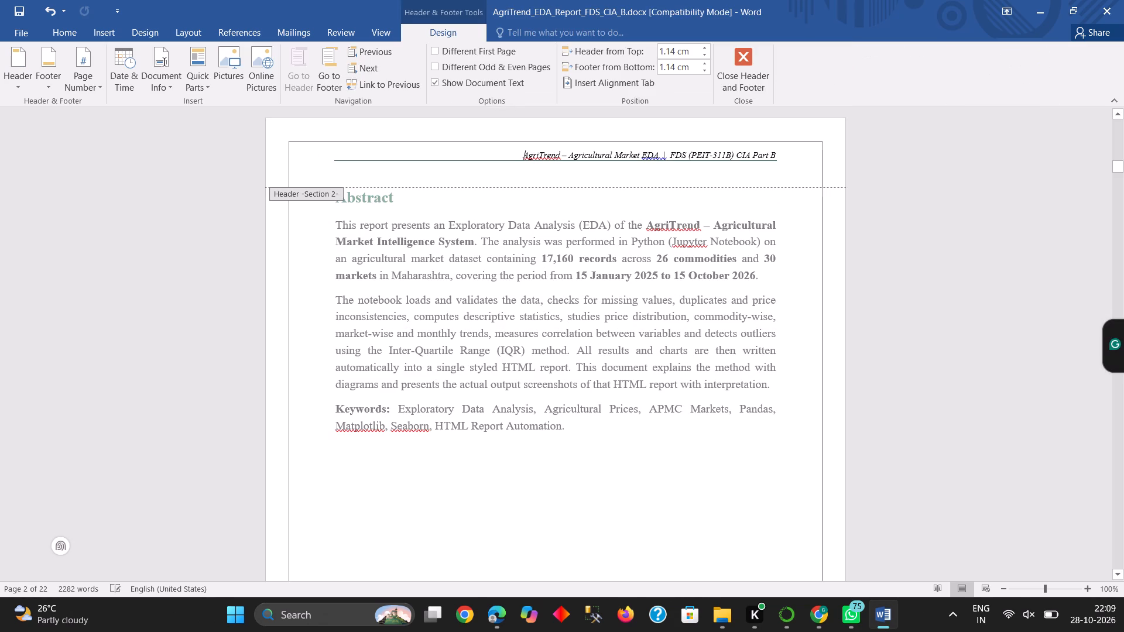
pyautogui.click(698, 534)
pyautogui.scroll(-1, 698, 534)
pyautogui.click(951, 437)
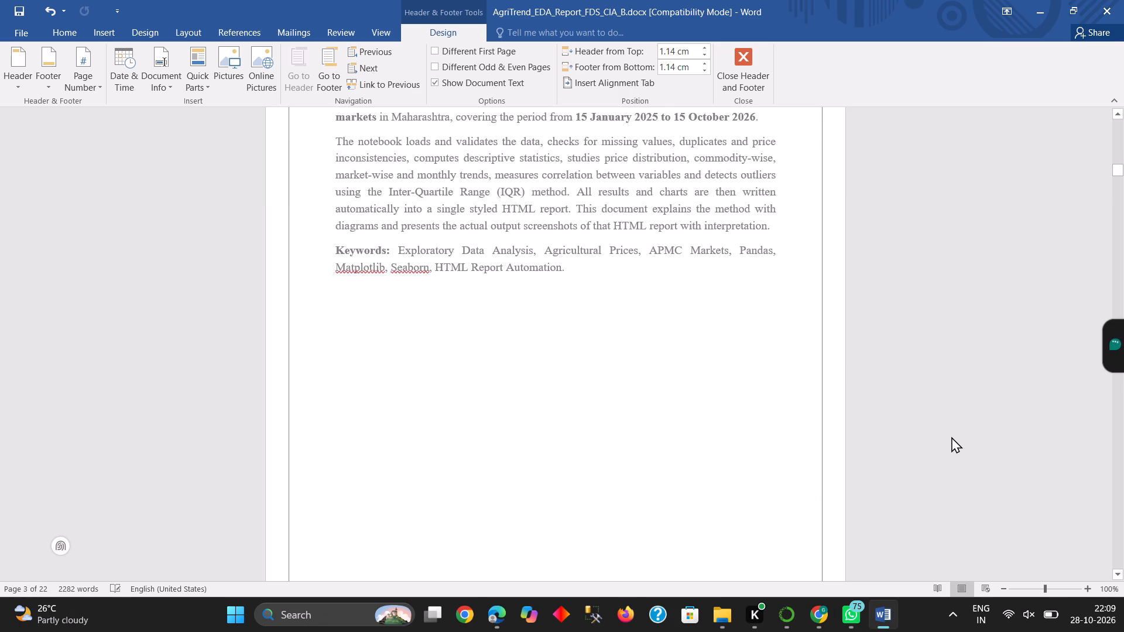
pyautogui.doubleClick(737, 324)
# Examine the page borders from the Introduction through the dataset pages to the workflow diagram and System Architecture section.
pyautogui.scroll(-5, 737, 324)
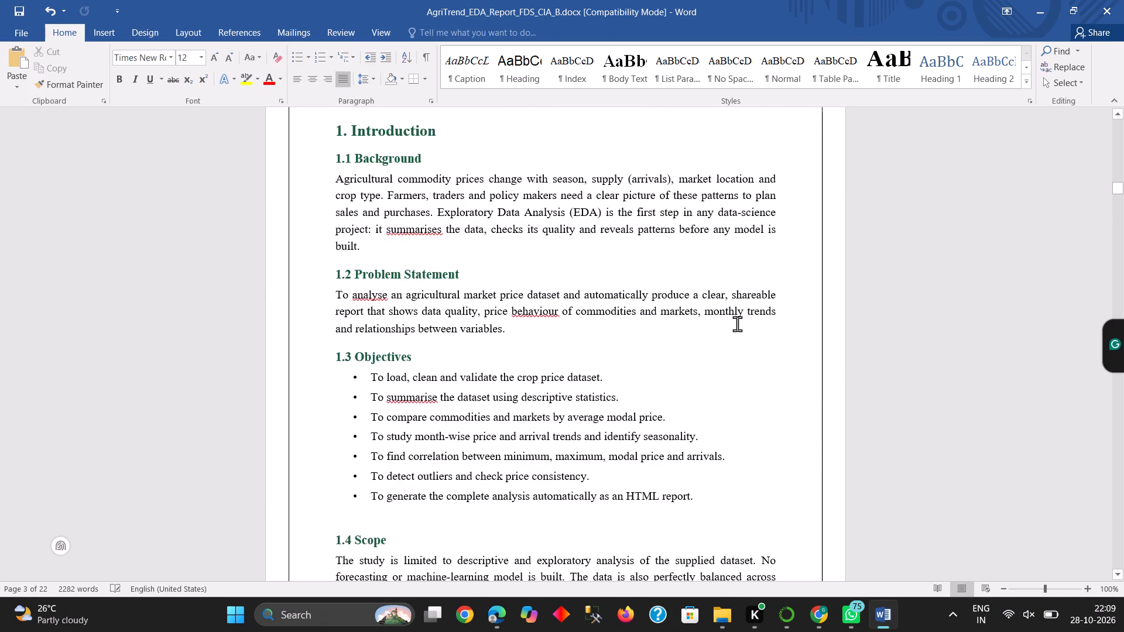
pyautogui.scroll(1, 737, 324)
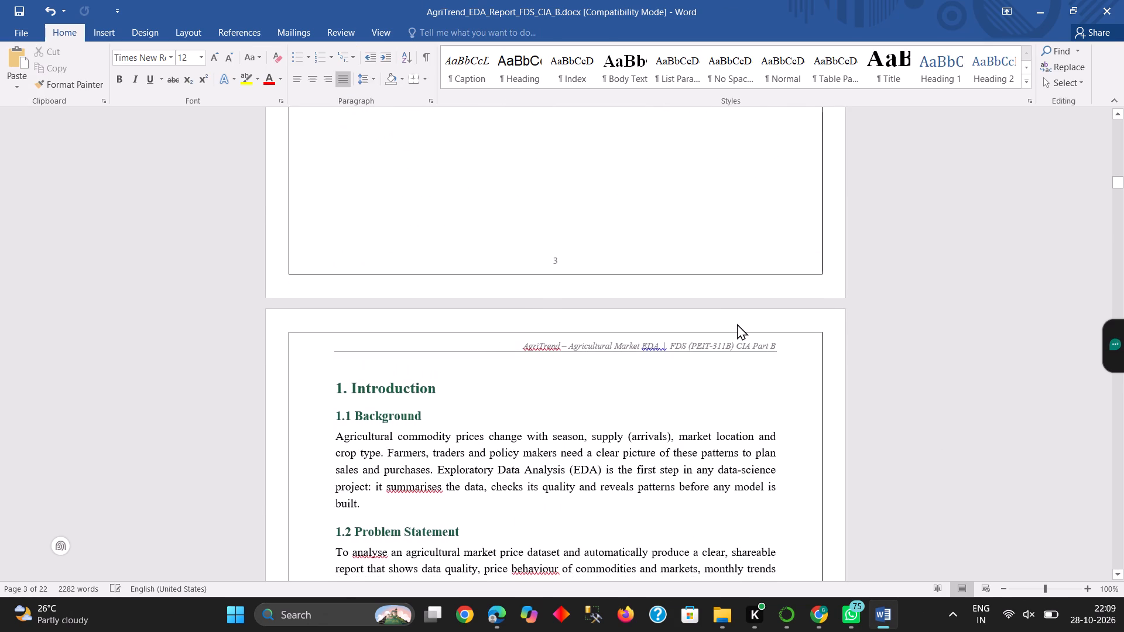
pyautogui.scroll(-9, 737, 324)
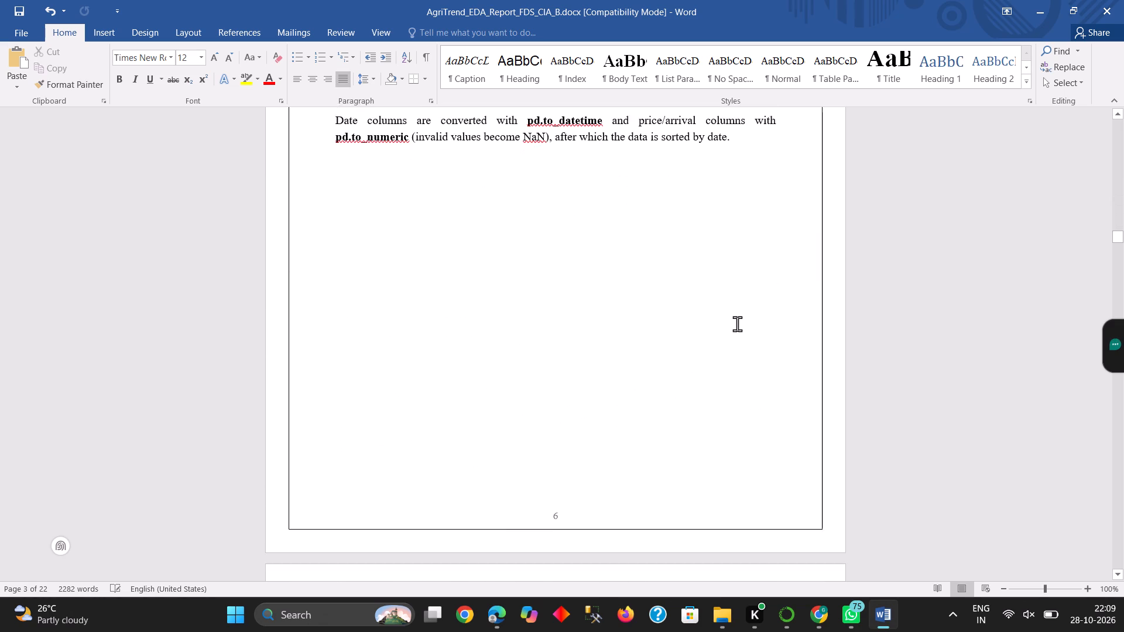
pyautogui.scroll(-5, 737, 324)
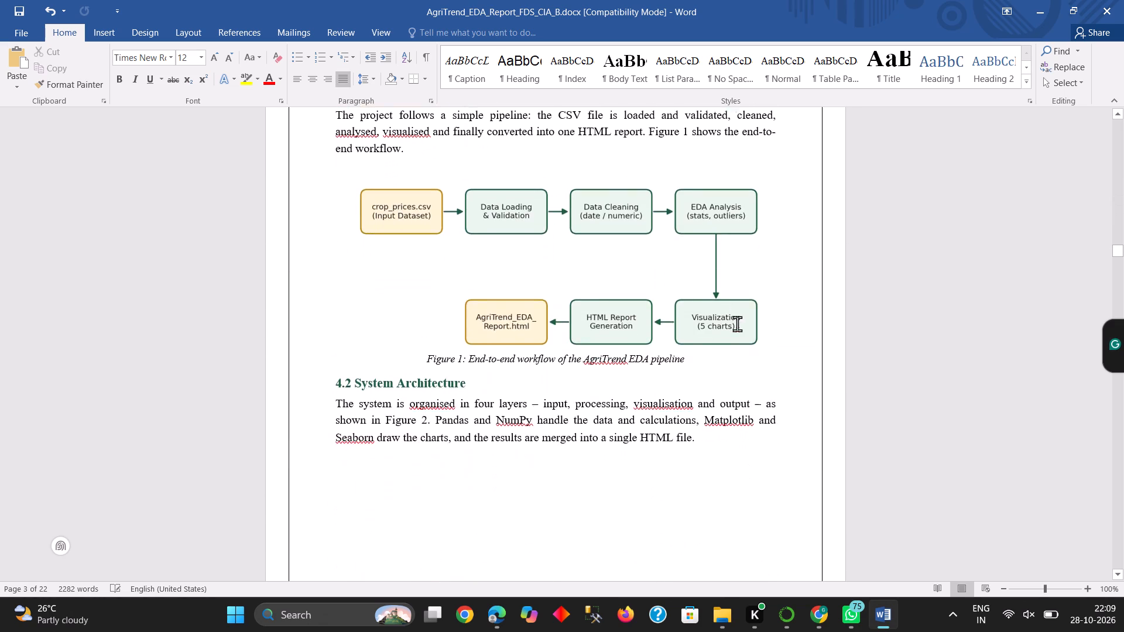
pyautogui.scroll(-1, 737, 324)
# Undo the Box page border applied to the whole document and check the Abstract and cover pages.
pyautogui.hotkey('ctrl', 'z')
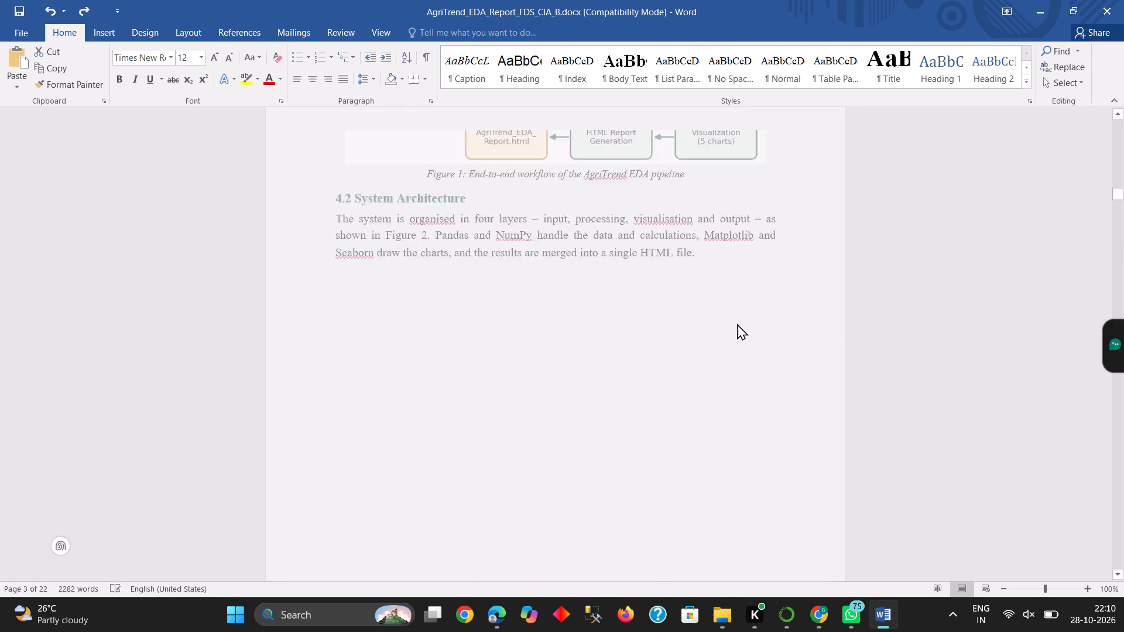
pyautogui.scroll(3, 737, 324)
pyautogui.scroll(-4, 737, 324)
pyautogui.scroll(1, 737, 324)
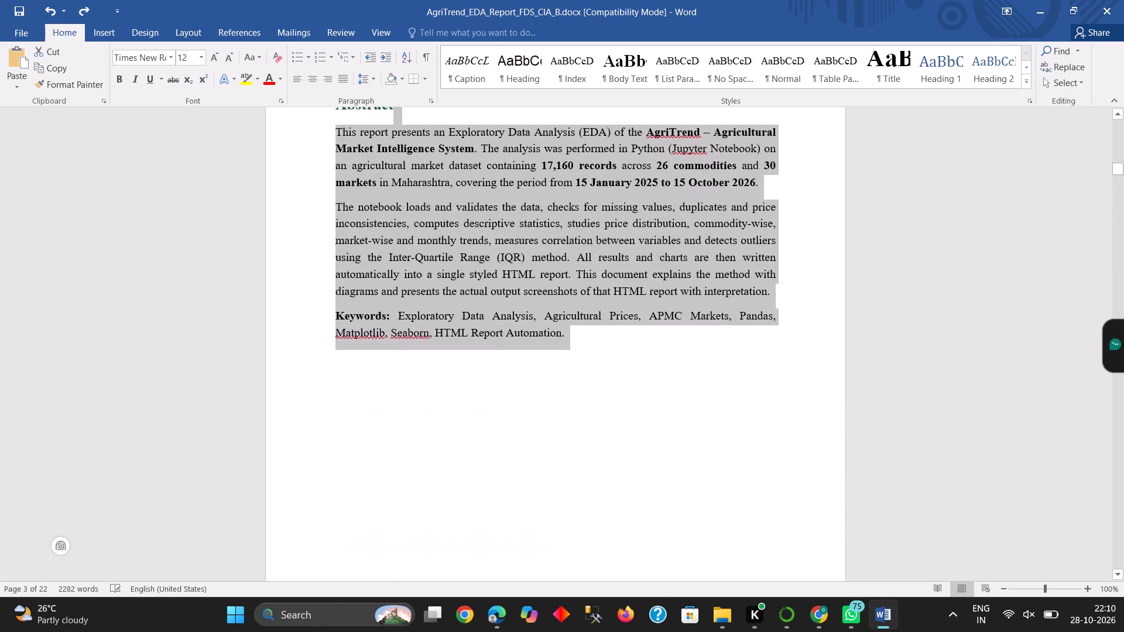
pyautogui.scroll(7, 737, 324)
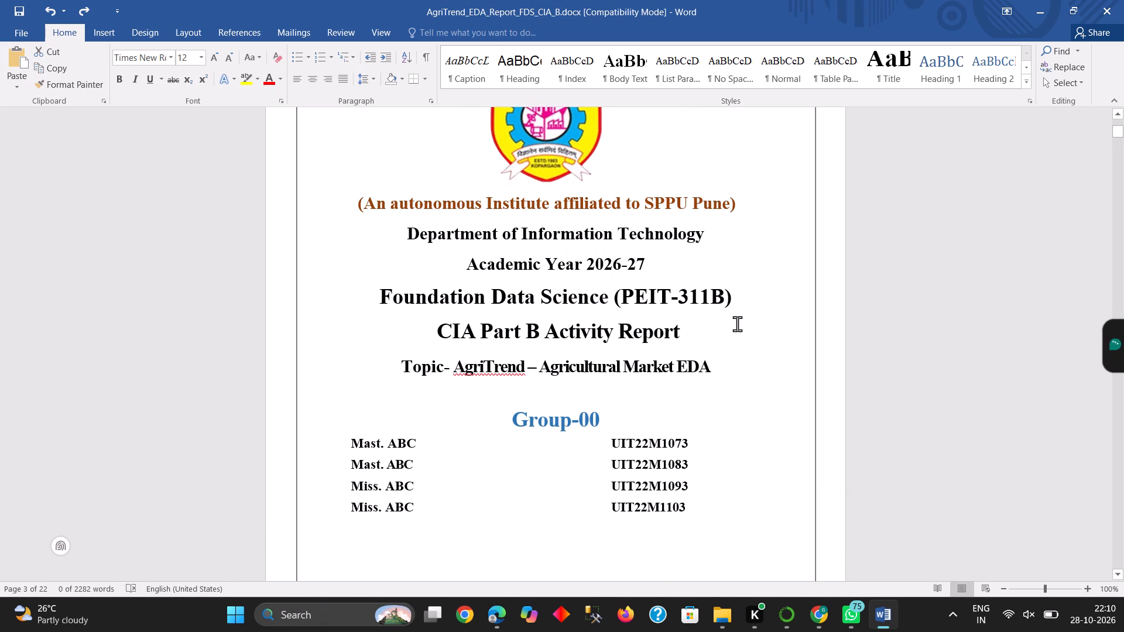
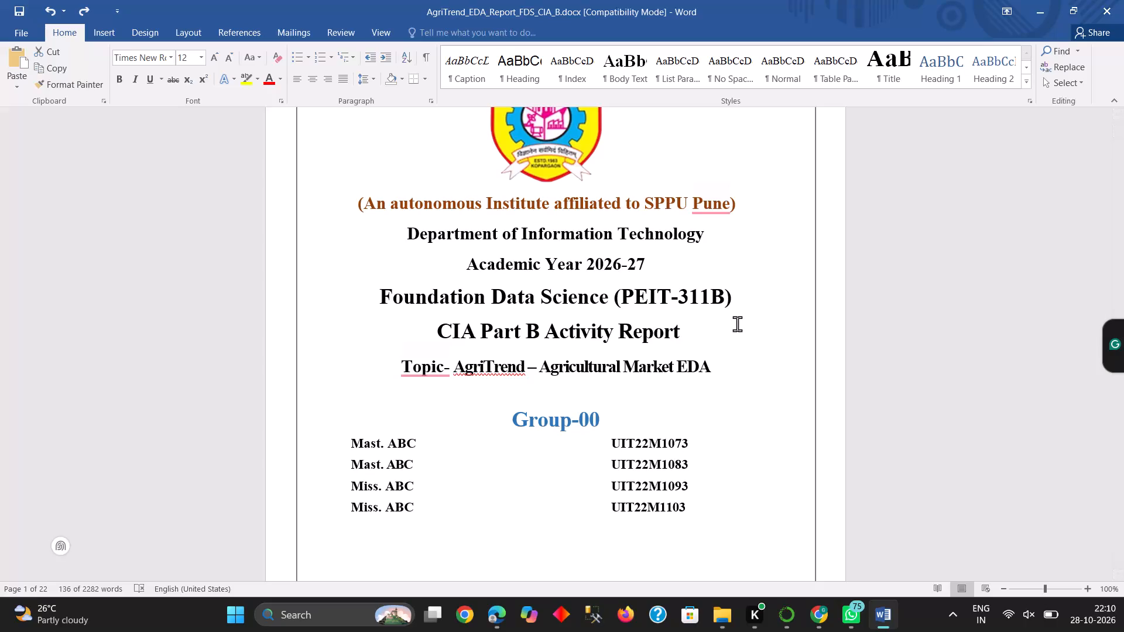
# Examine the report's page layout and spacing from the cover page through the table of contents to the System Architecture section.
pyautogui.scroll(-4, 721, 403)
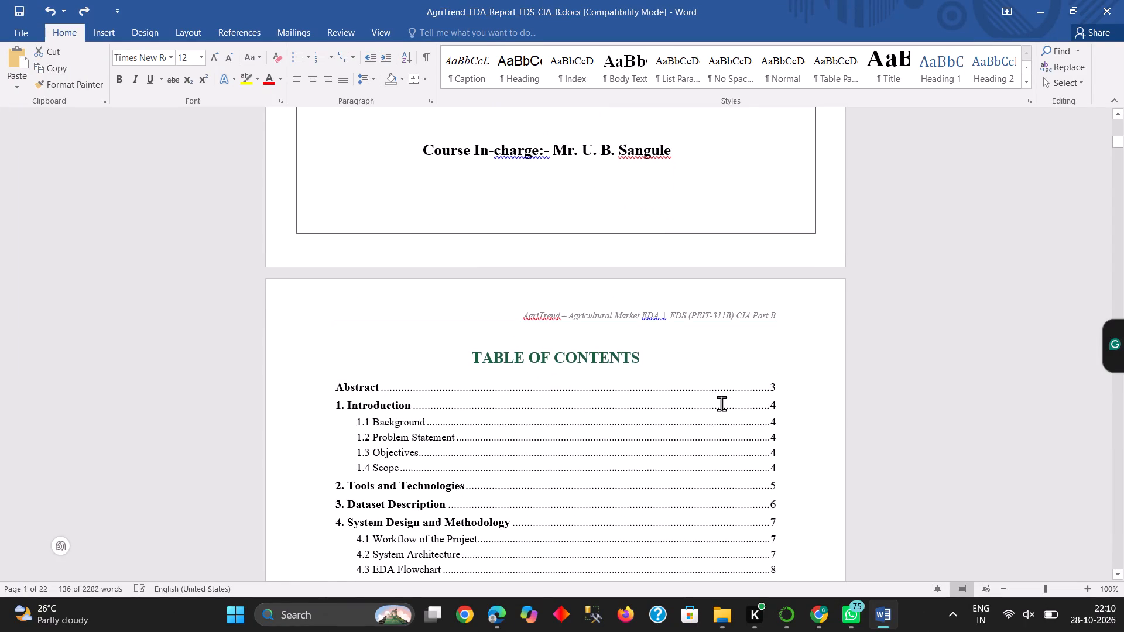
pyautogui.scroll(-3, 721, 403)
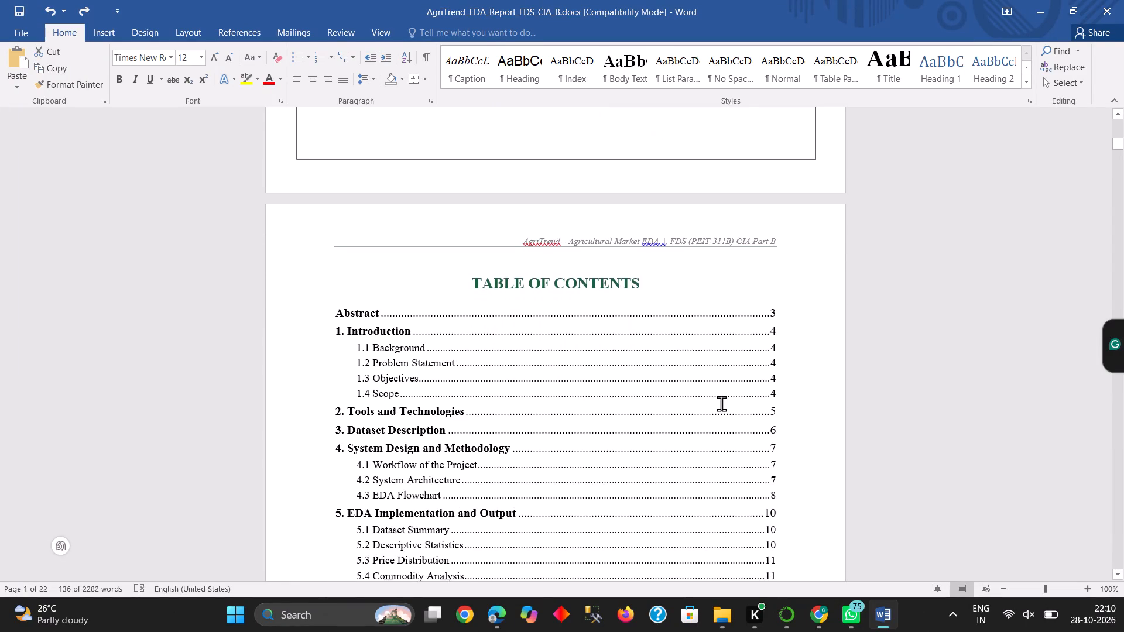
pyautogui.scroll(-5, 721, 403)
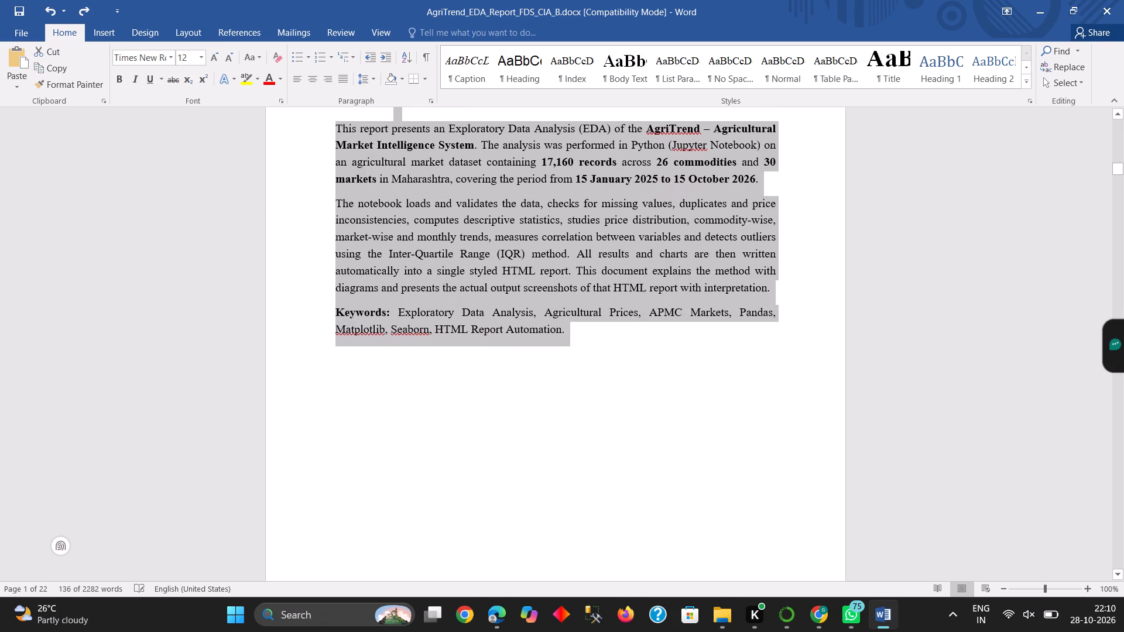
pyautogui.scroll(2, 721, 403)
pyautogui.scroll(1, 597, 415)
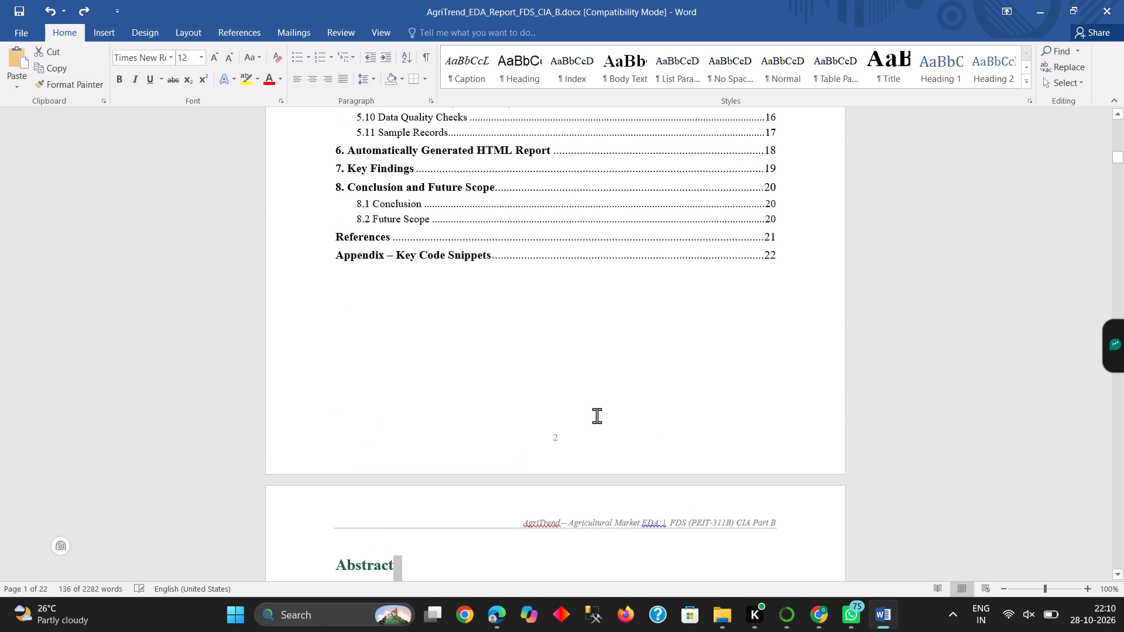
pyautogui.scroll(-3, 597, 415)
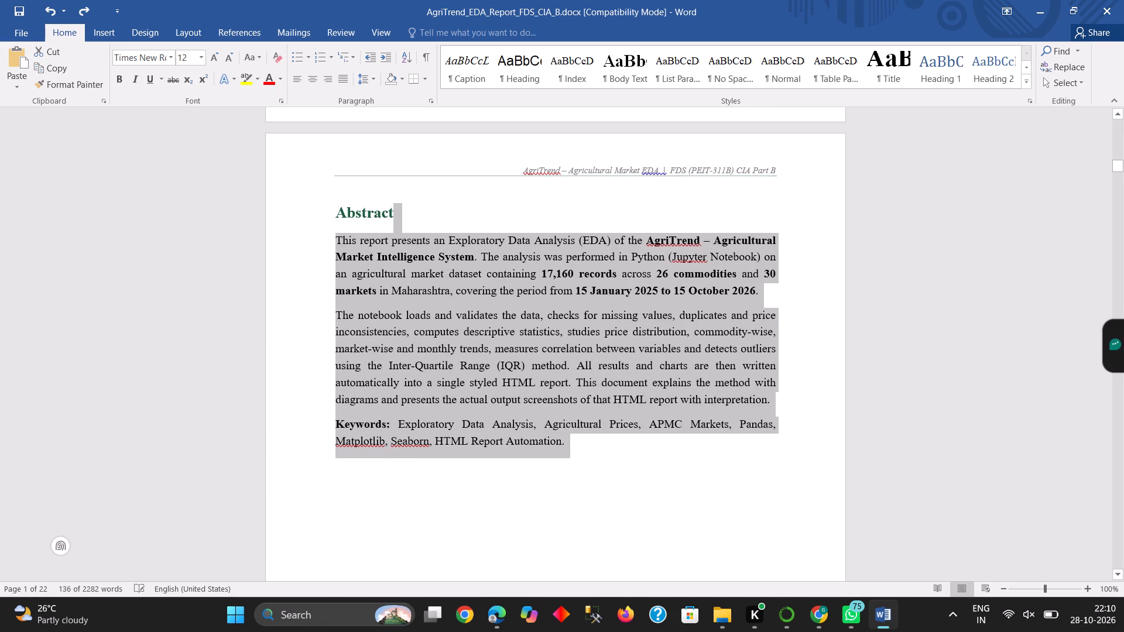
pyautogui.click(613, 490)
pyautogui.scroll(-5, 613, 490)
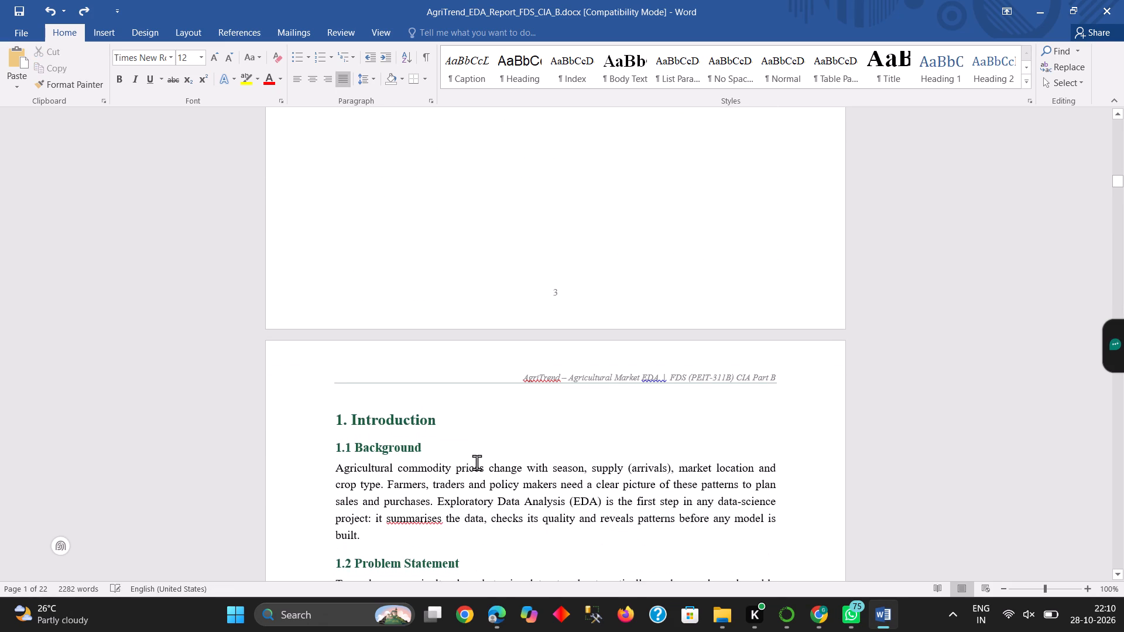
pyautogui.scroll(-1, 436, 423)
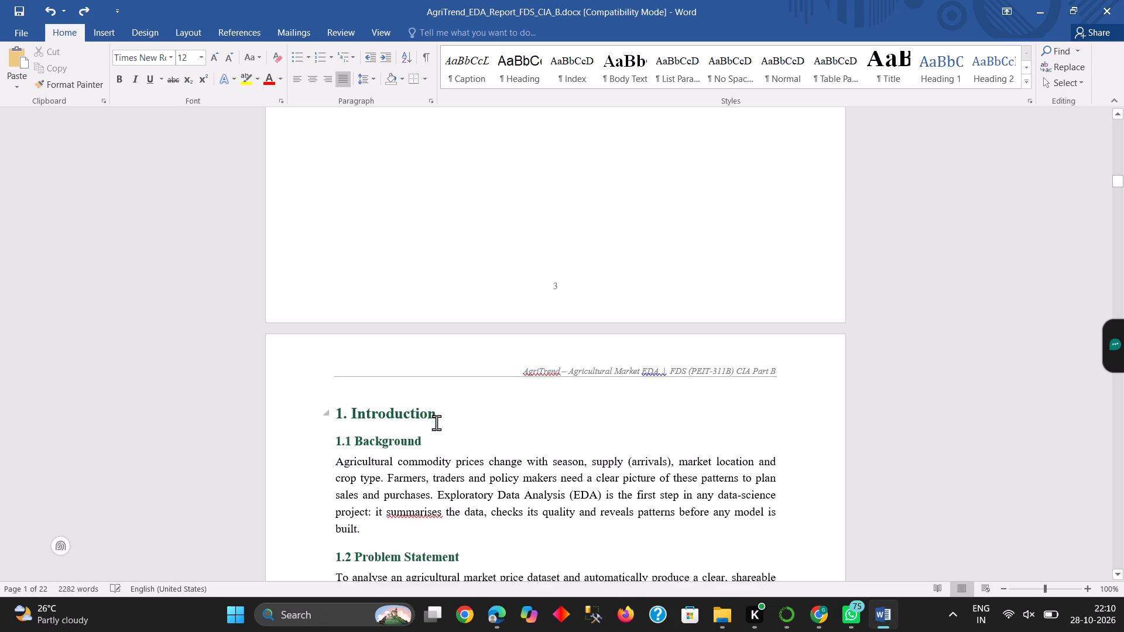
pyautogui.scroll(-2, 436, 423)
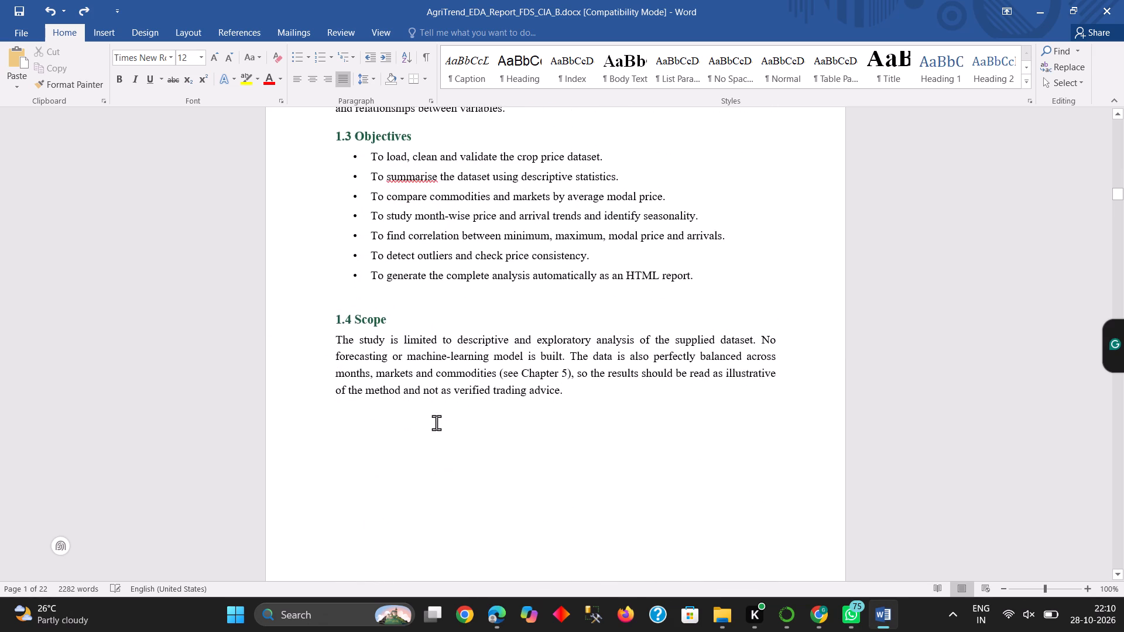
pyautogui.scroll(-5, 436, 423)
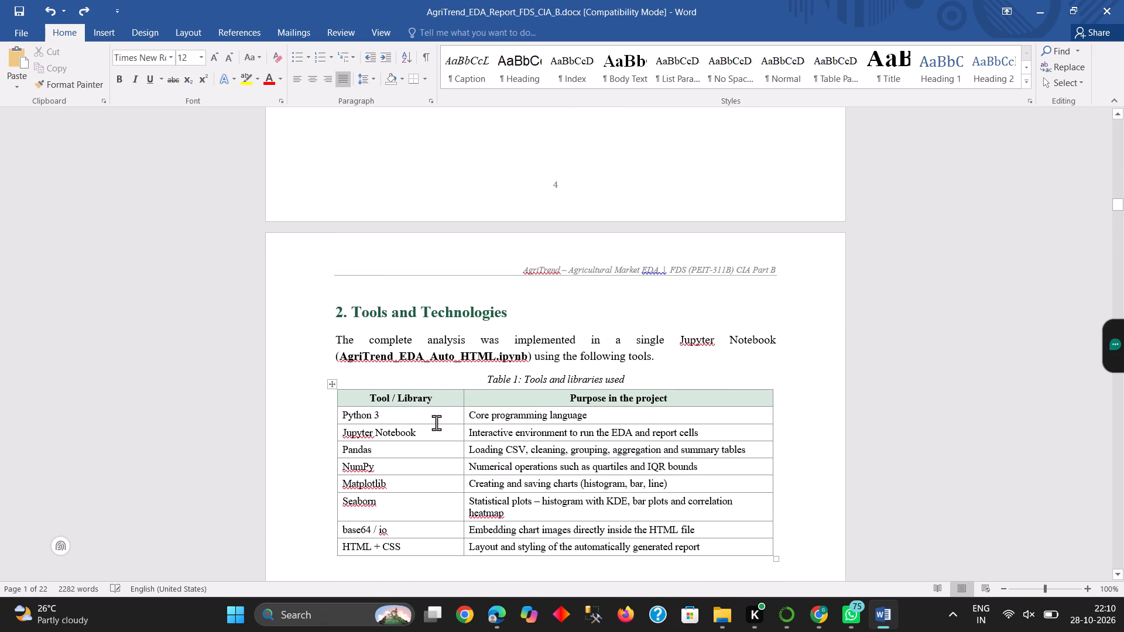
pyautogui.scroll(-8, 436, 423)
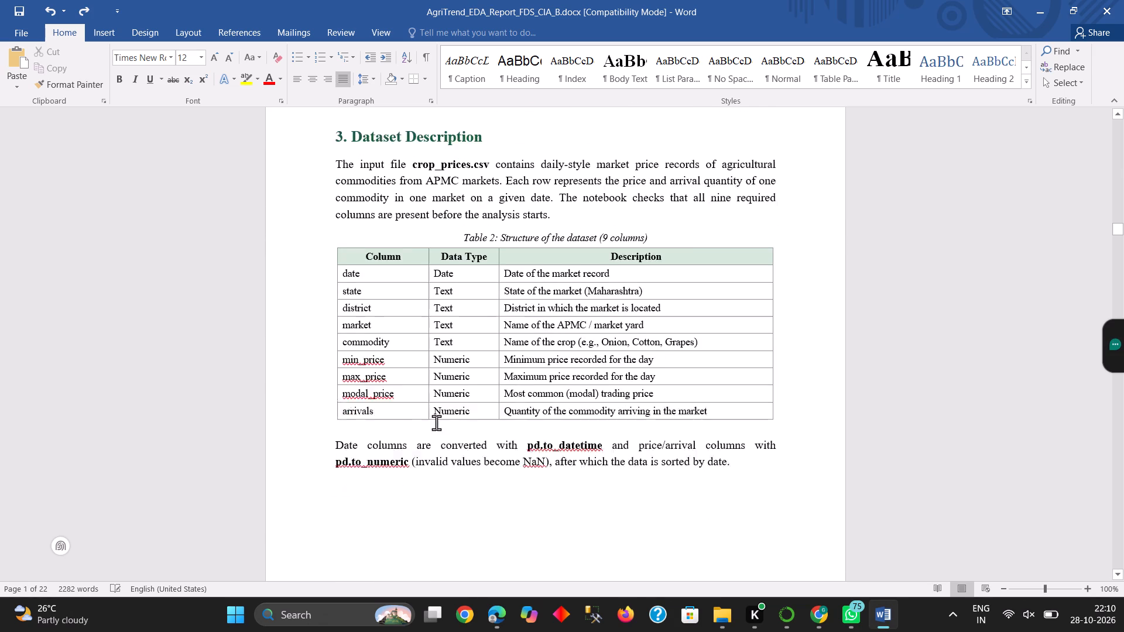
pyautogui.scroll(-4, 436, 423)
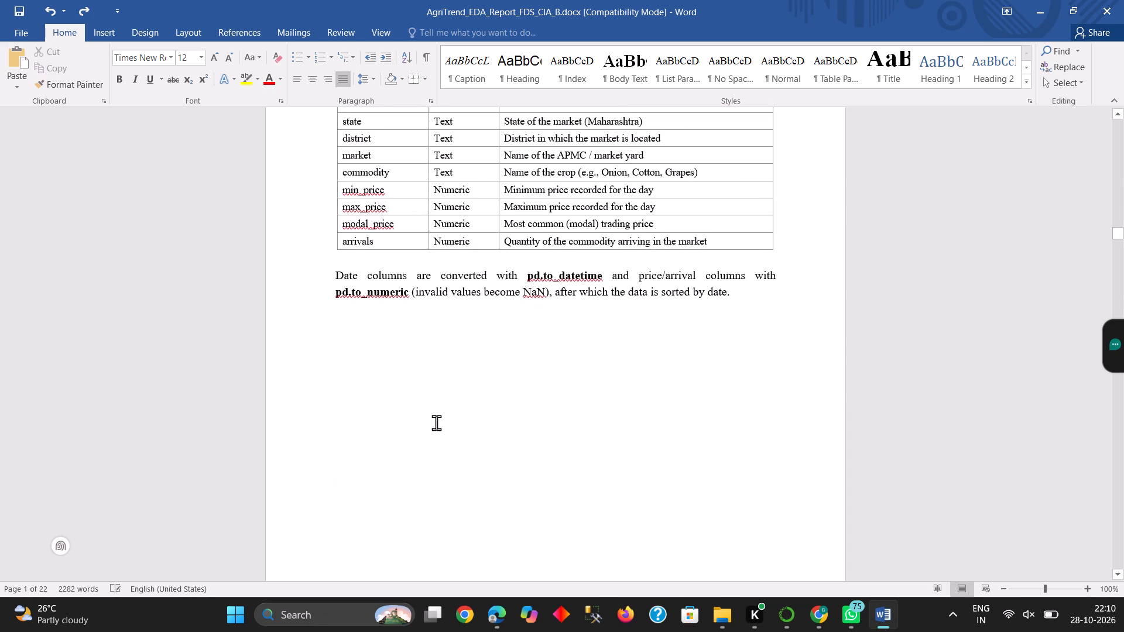
pyautogui.scroll(-5, 436, 423)
# Reduce the height of the Figure 1 workflow diagram in section 4.1, keeping its width.
pyautogui.scroll(2, 436, 423)
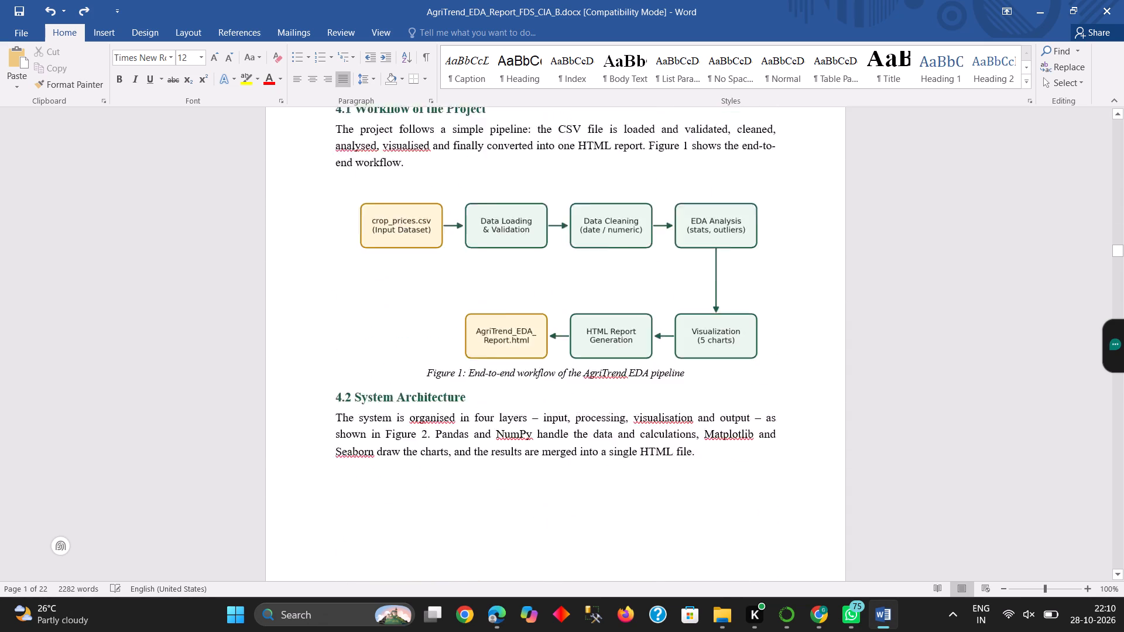
pyautogui.scroll(1, 436, 423)
pyautogui.click(457, 415)
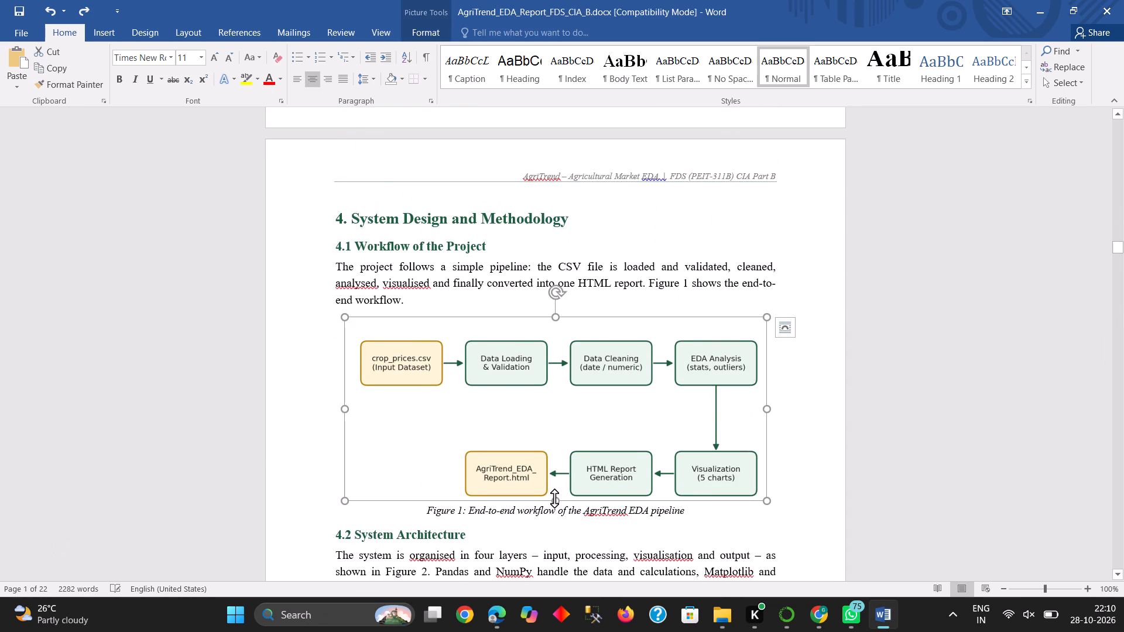
pyautogui.moveTo(554, 498); pyautogui.dragTo(553, 465)
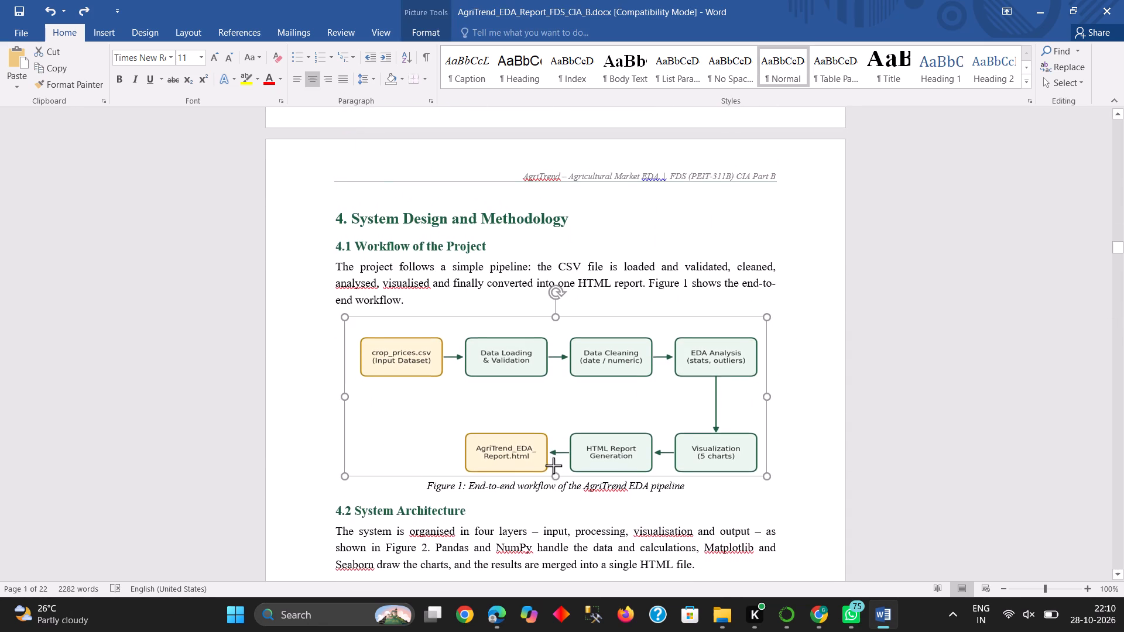
pyautogui.moveTo(553, 465); pyautogui.dragTo(553, 463)
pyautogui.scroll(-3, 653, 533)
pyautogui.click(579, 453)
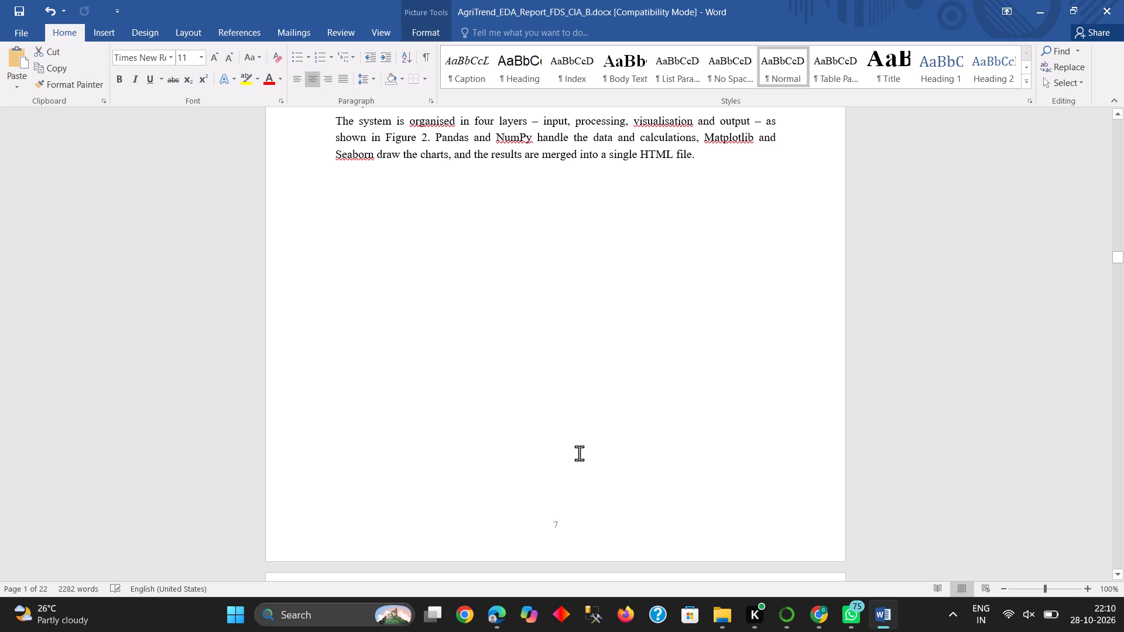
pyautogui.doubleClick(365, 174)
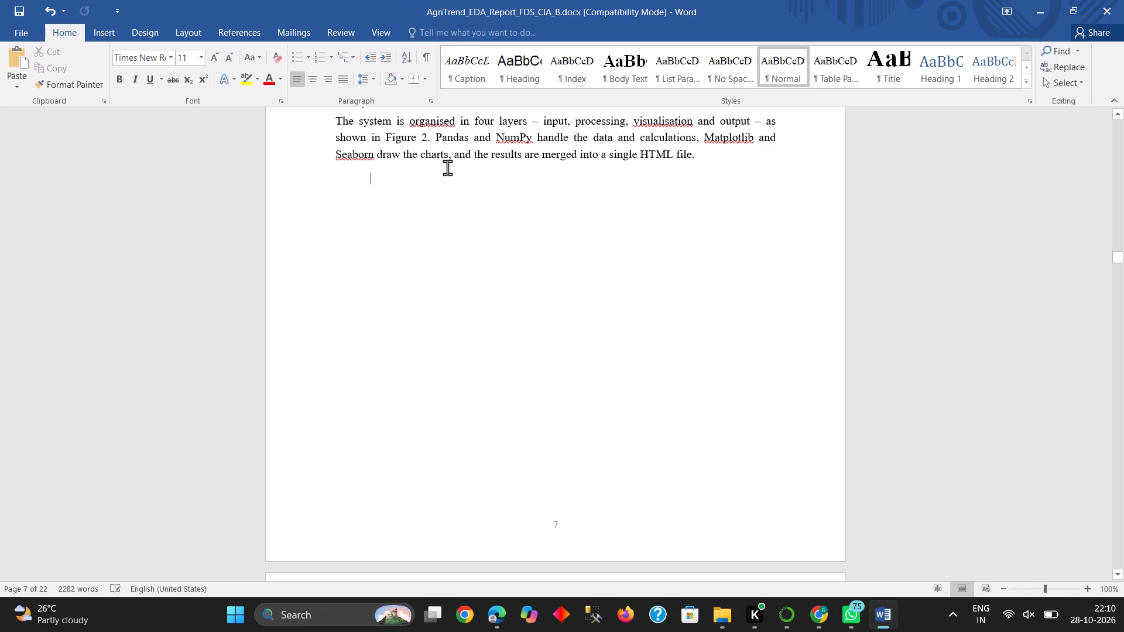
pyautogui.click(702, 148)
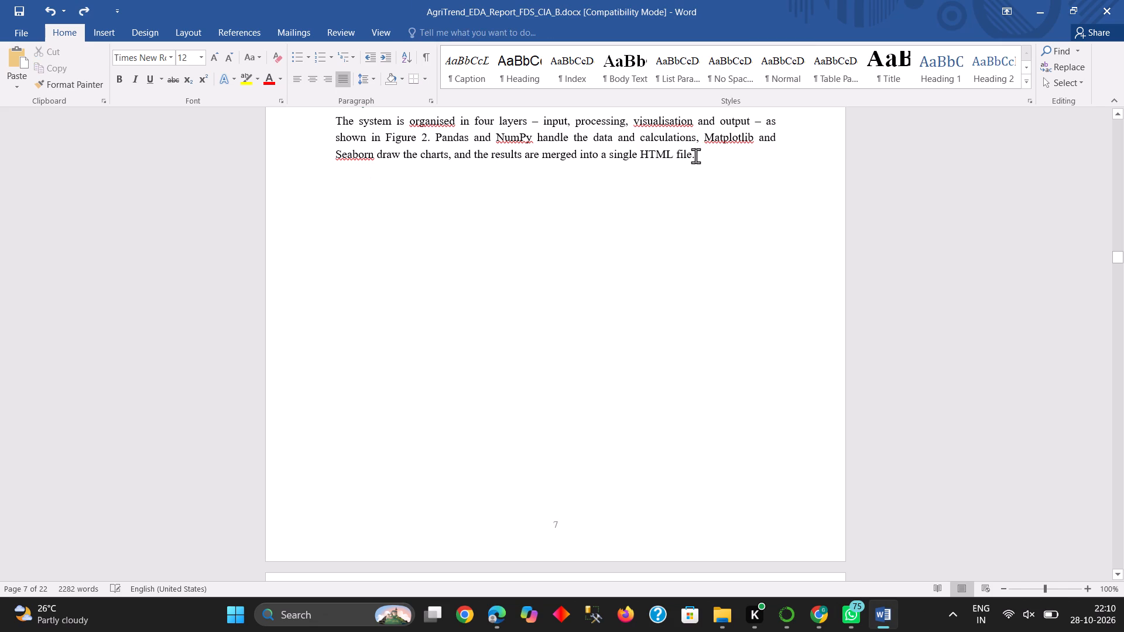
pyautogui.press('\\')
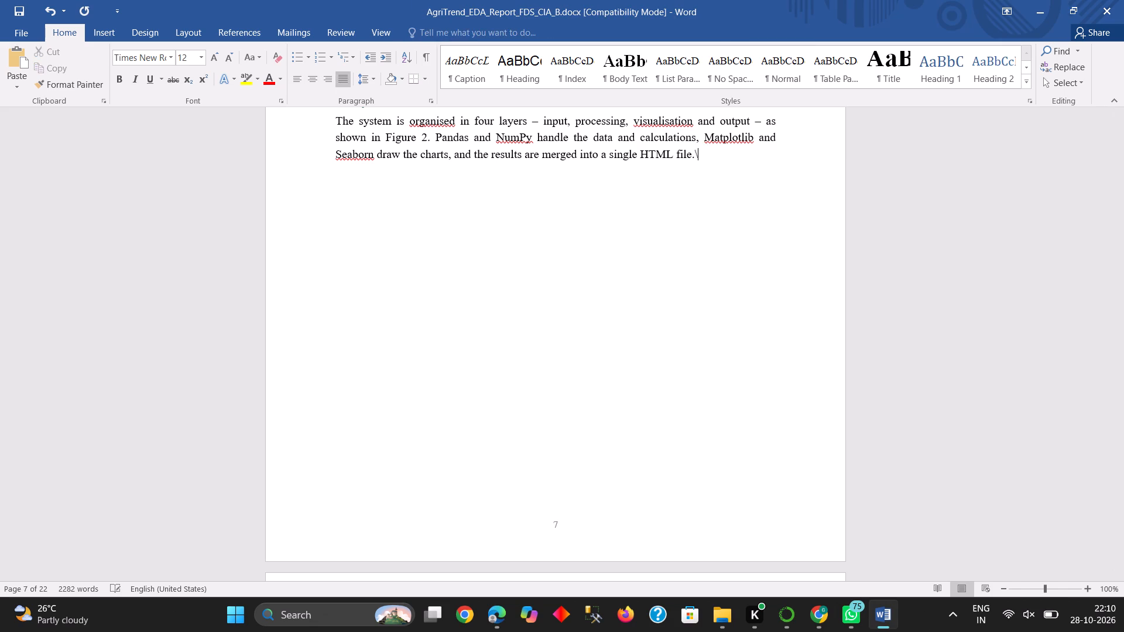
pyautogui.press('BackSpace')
# Reduce the height of the Figure 2 layered architecture diagram so it fits on page 7 under section 4.2.
pyautogui.scroll(-2, 456, 281)
pyautogui.click(454, 283)
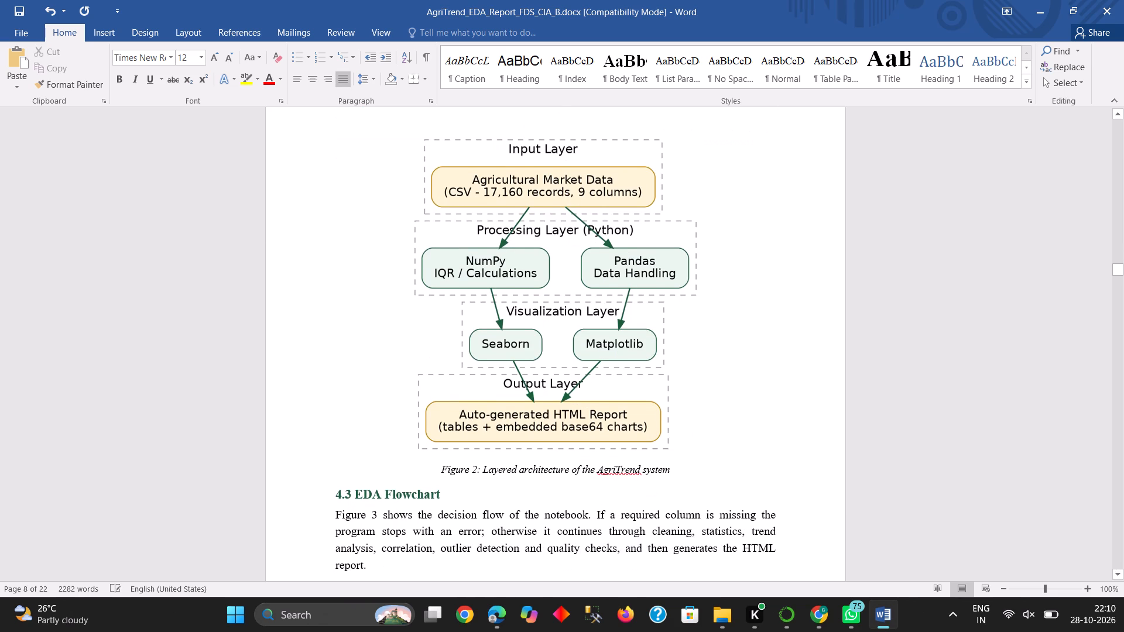
pyautogui.moveTo(556, 457); pyautogui.dragTo(556, 440)
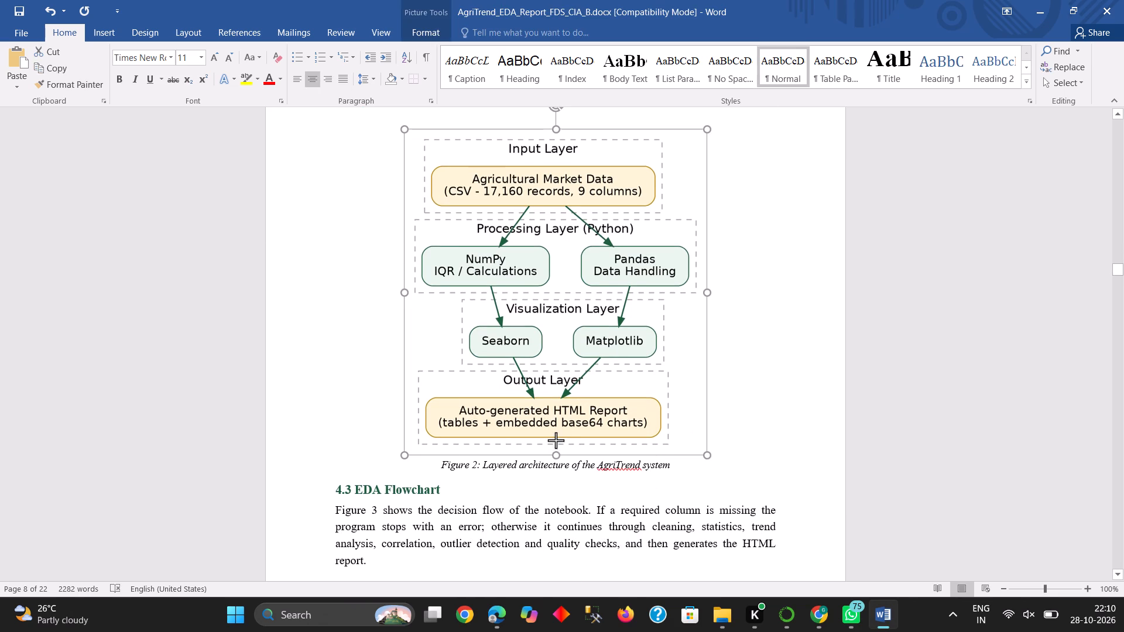
pyautogui.moveTo(556, 440); pyautogui.dragTo(555, 423)
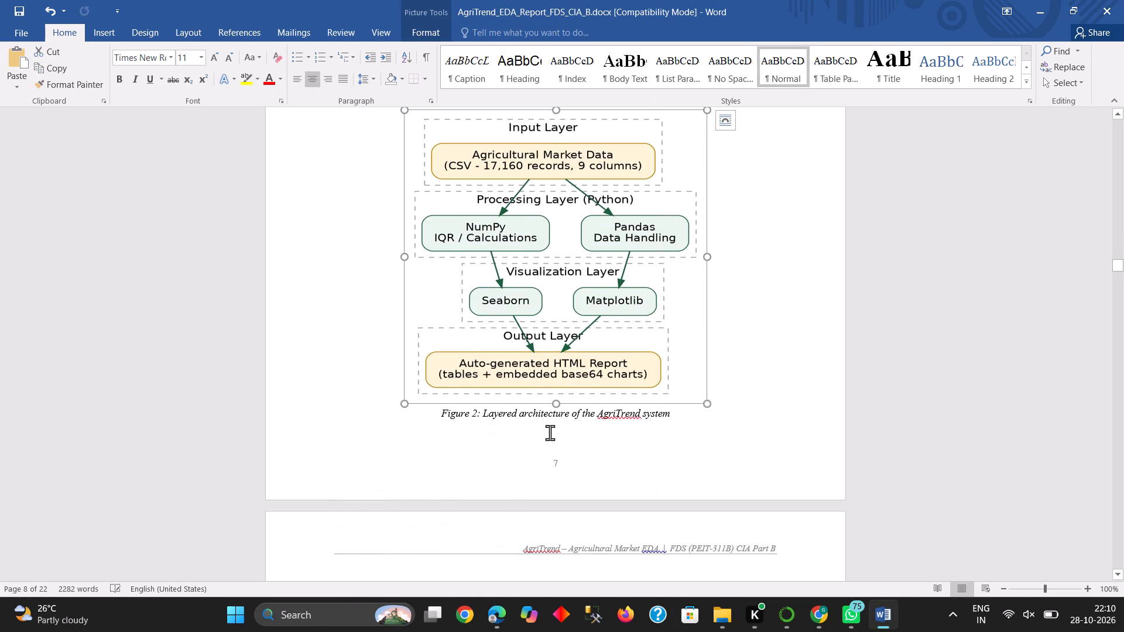
pyautogui.scroll(-1, 550, 432)
pyautogui.scroll(2, 550, 432)
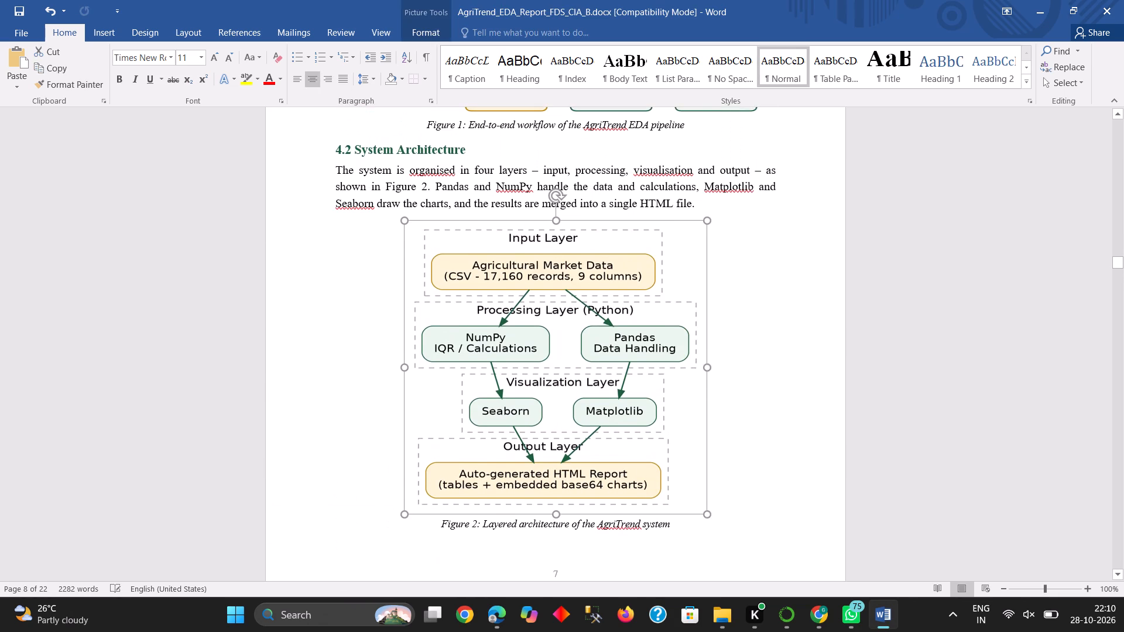
# Shrink the height of the Figure 1 workflow diagram further to free more space on page 7.
pyautogui.scroll(1, 550, 432)
pyautogui.click(555, 350)
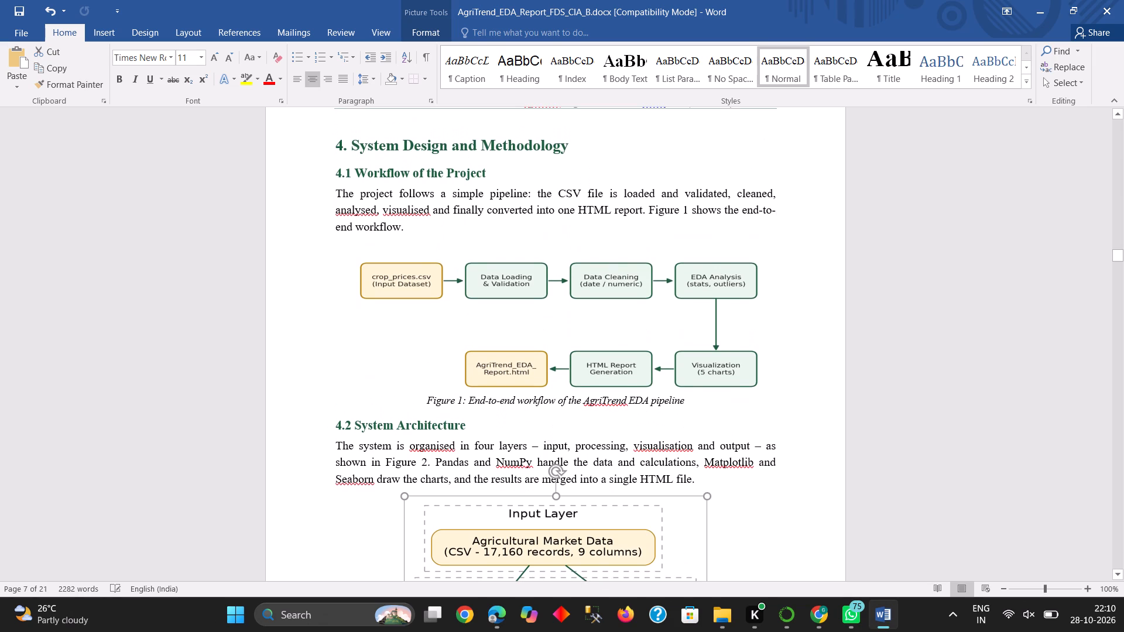
pyautogui.moveTo(559, 256); pyautogui.dragTo(558, 246)
pyautogui.moveTo(558, 243); pyautogui.dragTo(558, 233)
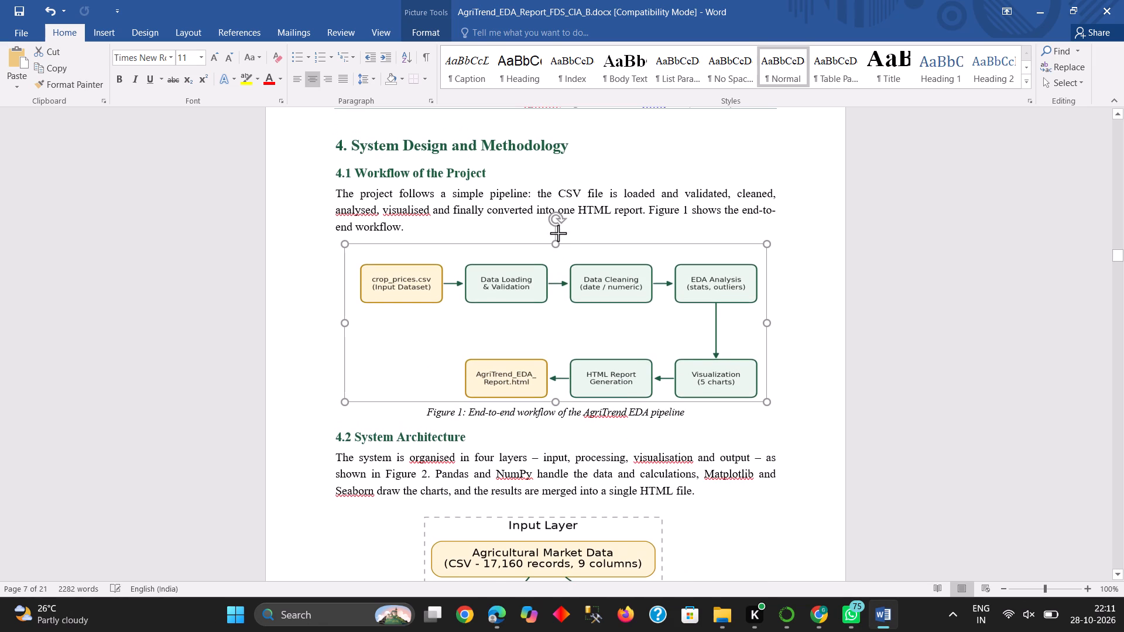
pyautogui.moveTo(558, 233); pyautogui.dragTo(558, 251)
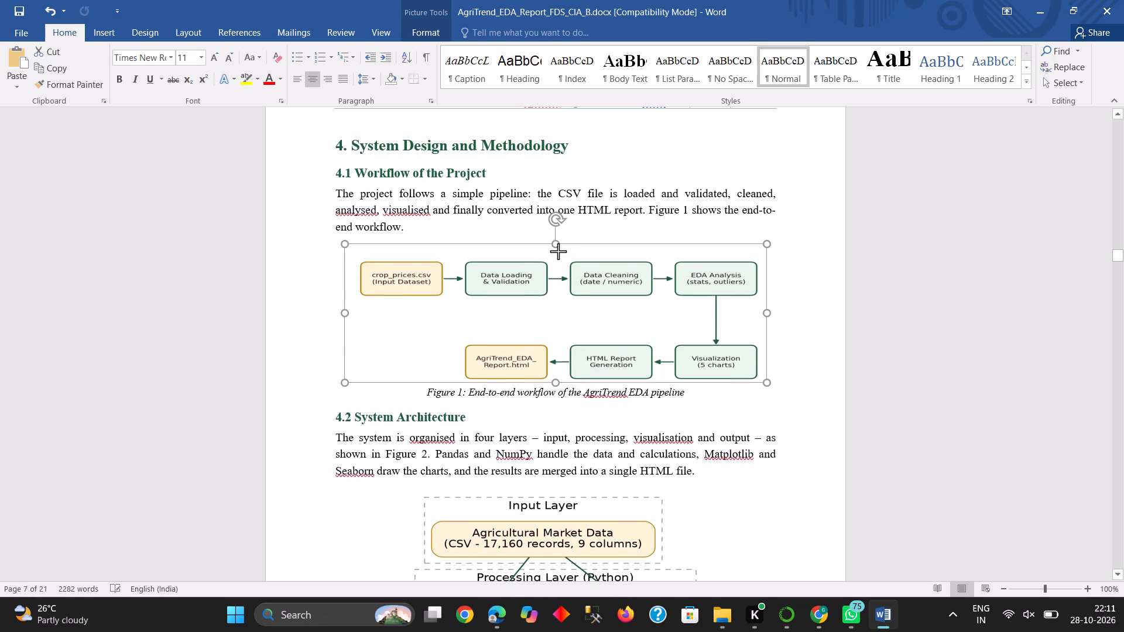
pyautogui.moveTo(558, 251); pyautogui.dragTo(558, 252)
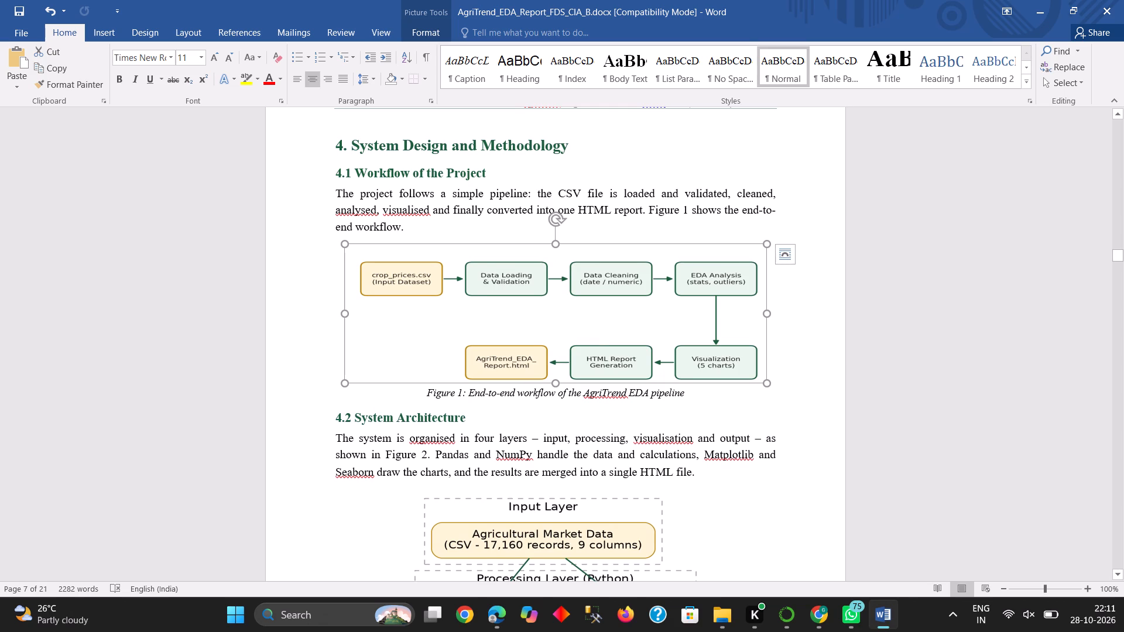
# Slightly increase the height of the Figure 2 architecture diagram to fill the remaining space on page 7.
pyautogui.scroll(-3, 670, 359)
pyautogui.click(597, 369)
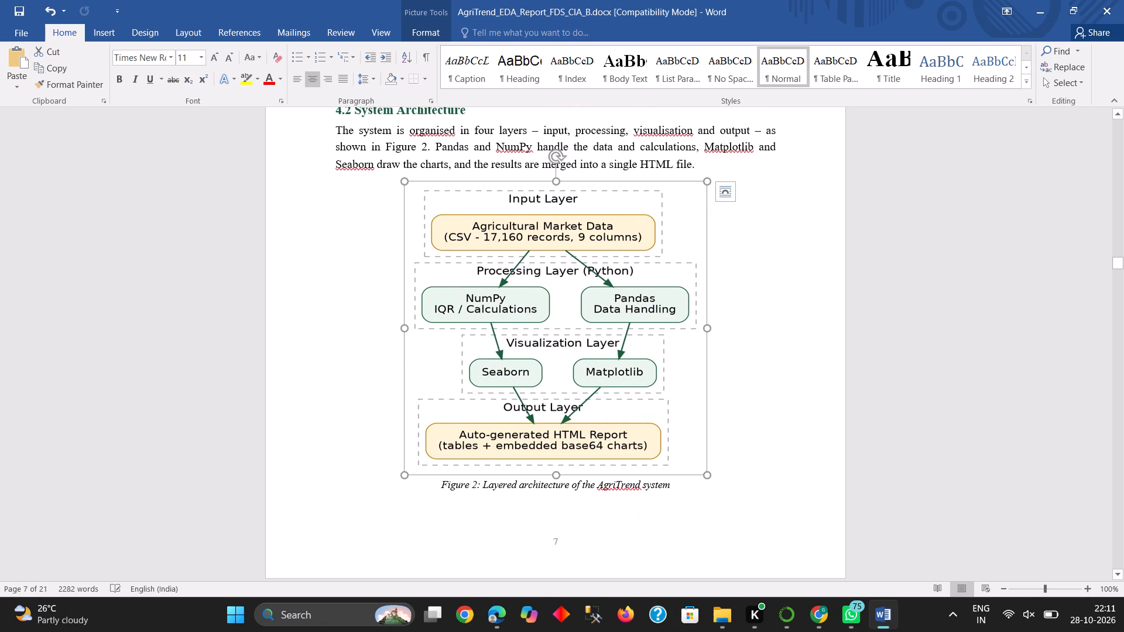
pyautogui.moveTo(557, 479); pyautogui.dragTo(557, 491)
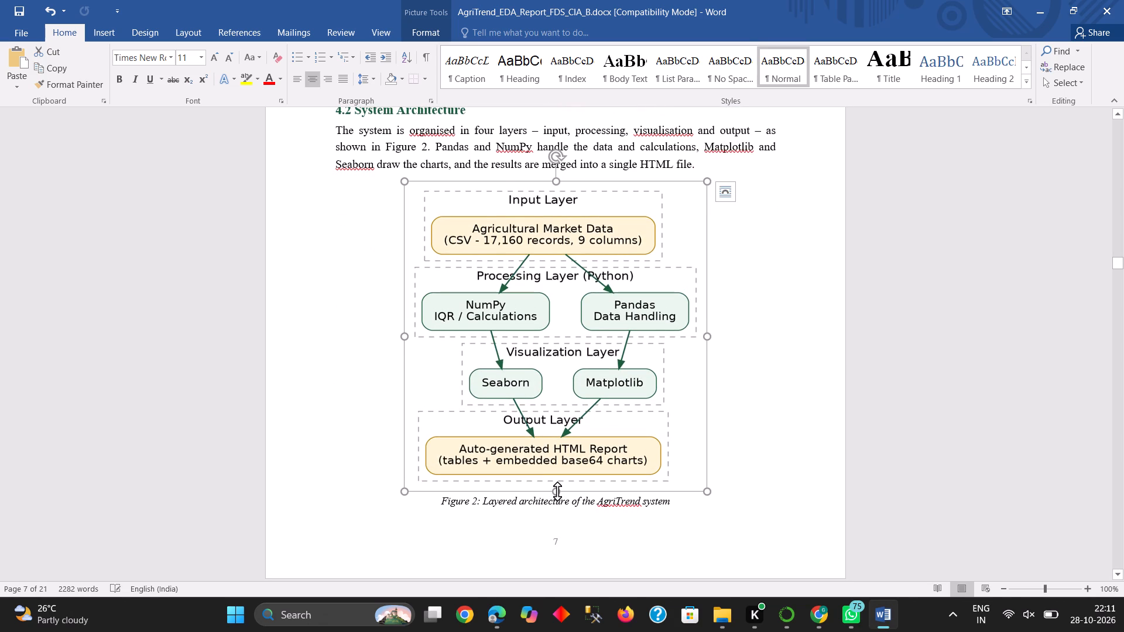
pyautogui.scroll(-1, 601, 455)
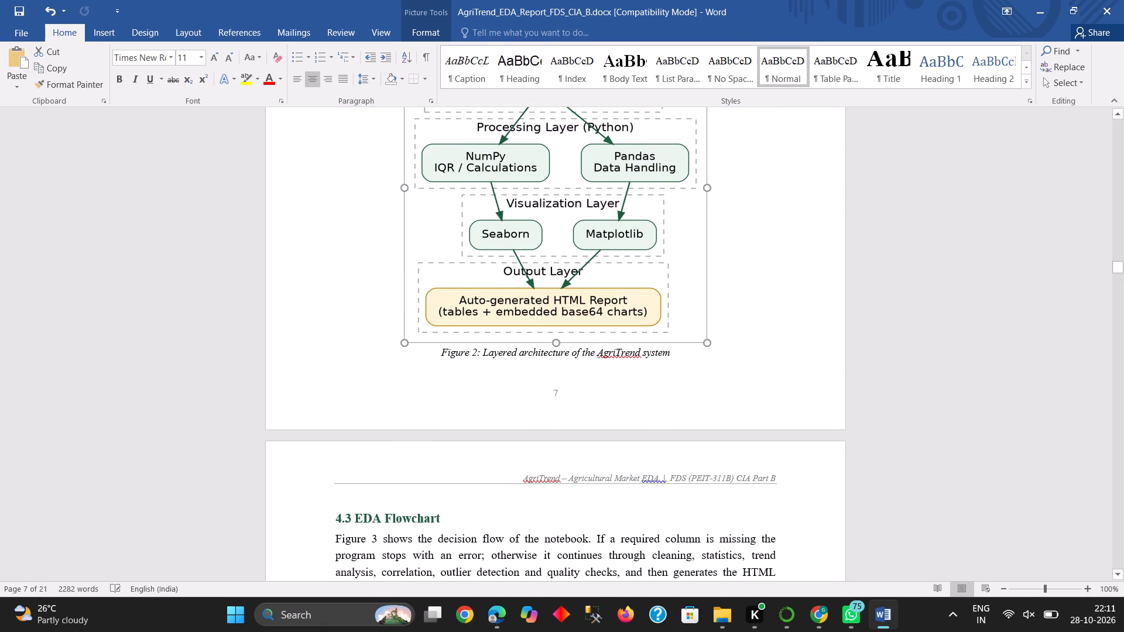
pyautogui.click(664, 295)
# Widen the Figure 3 EDA flowchart in section 4.3 on both sides, keeping its height.
pyautogui.scroll(-2, 680, 442)
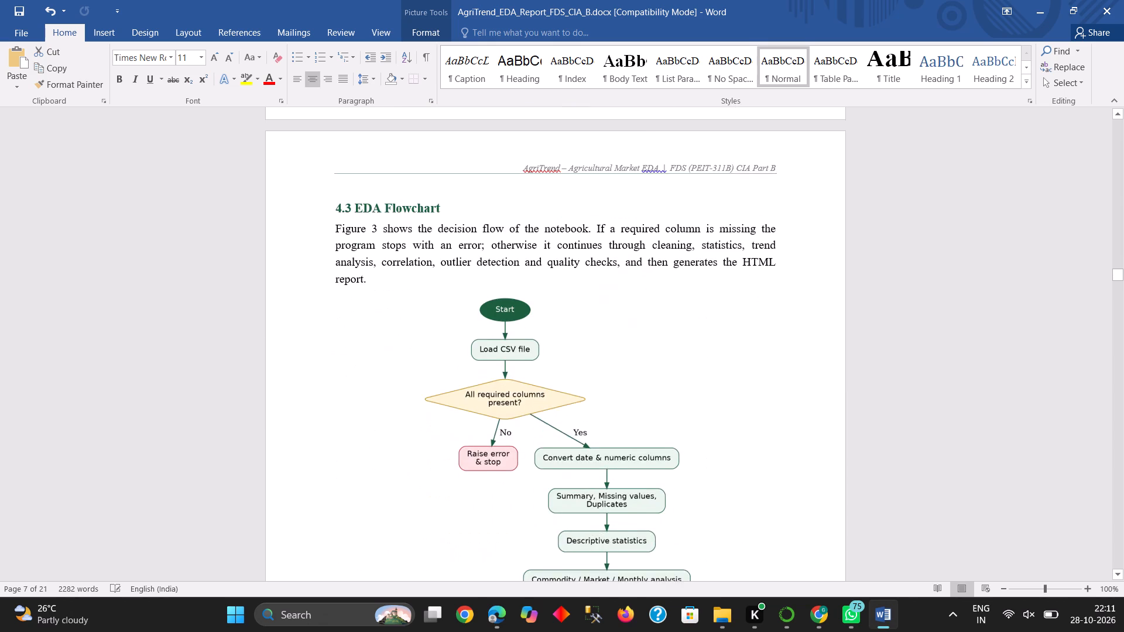
pyautogui.scroll(-1, 680, 442)
pyautogui.click(680, 442)
pyautogui.scroll(-2, 680, 442)
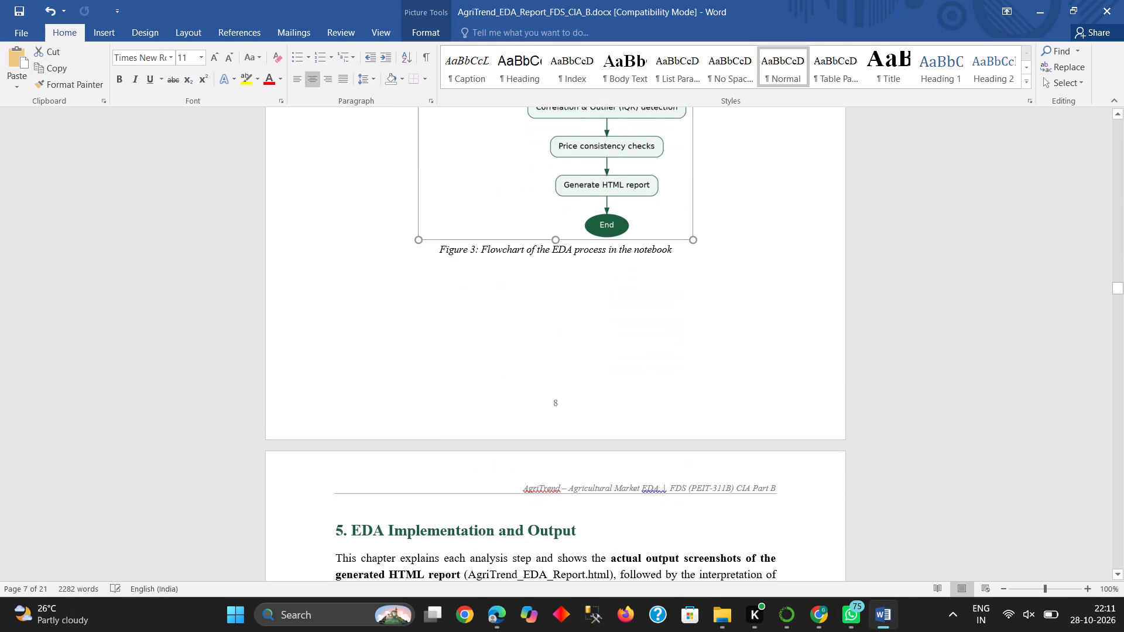
pyautogui.scroll(-1, 680, 442)
pyautogui.scroll(2, 680, 442)
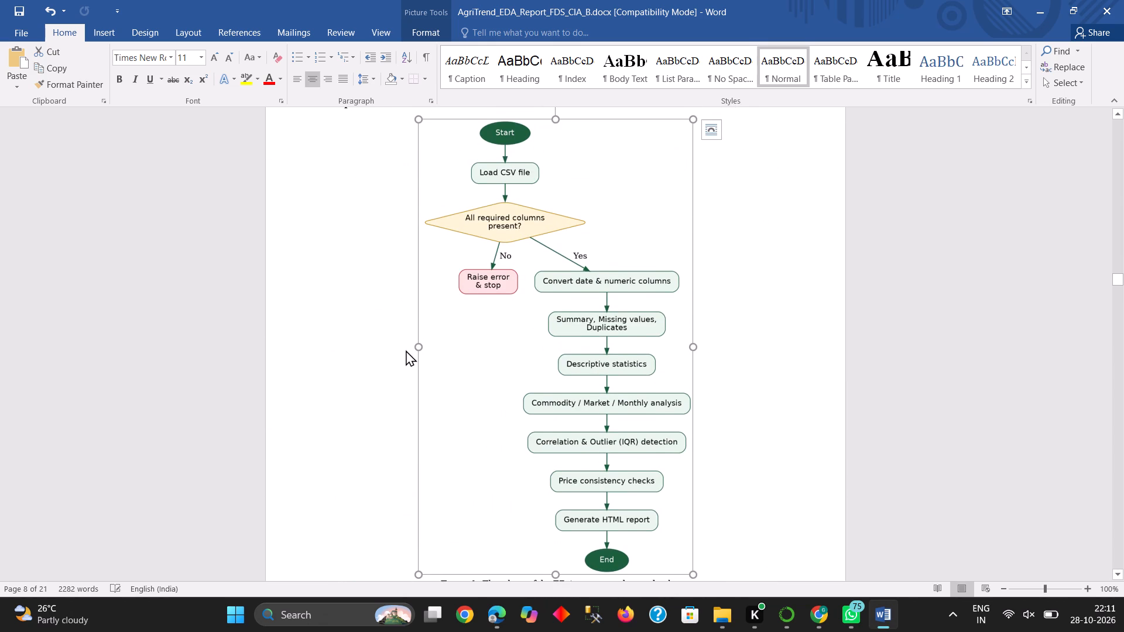
pyautogui.moveTo(416, 346); pyautogui.dragTo(357, 355)
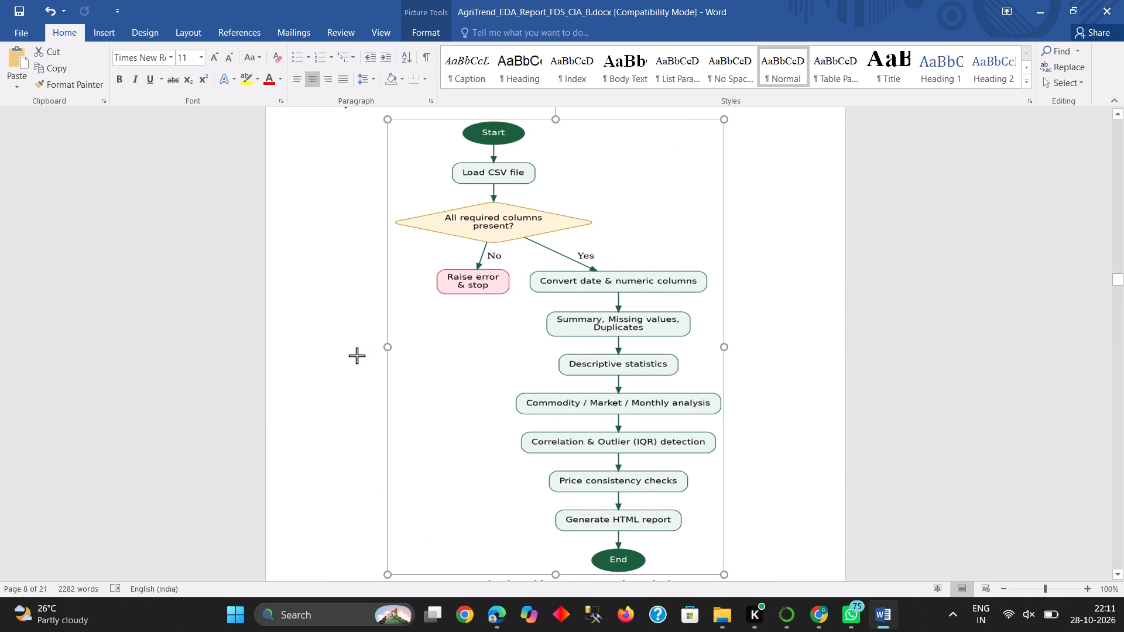
pyautogui.moveTo(357, 355); pyautogui.dragTo(341, 358)
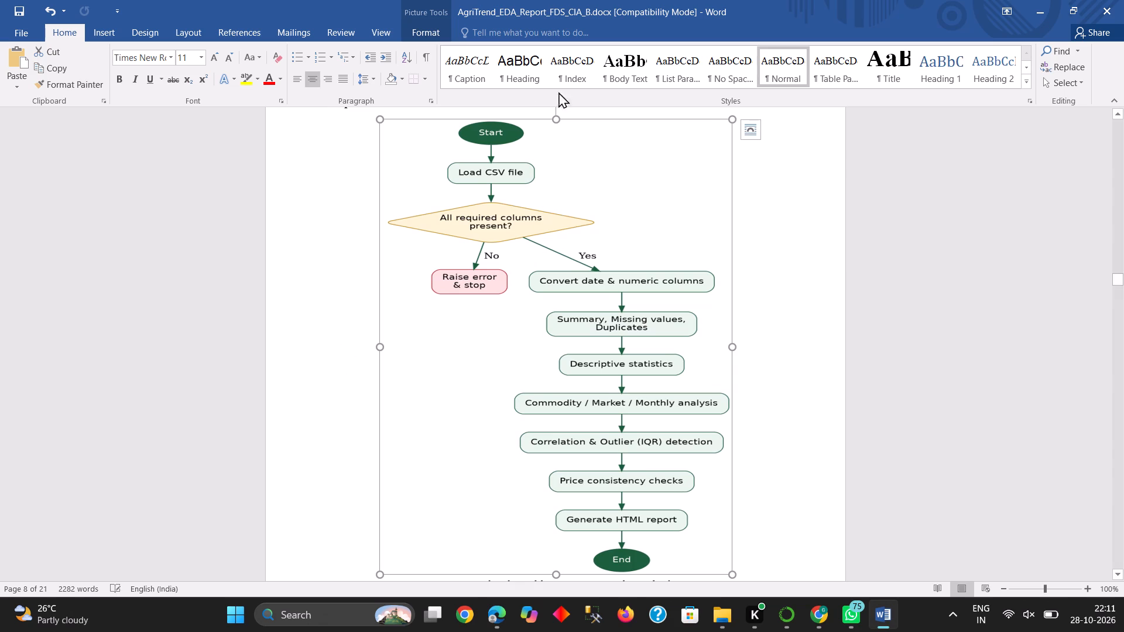
# Apply the simple black frame picture style with a shadow to the Figure 3 EDA flowchart and widen it slightly.
pyautogui.rightClick(579, 377)
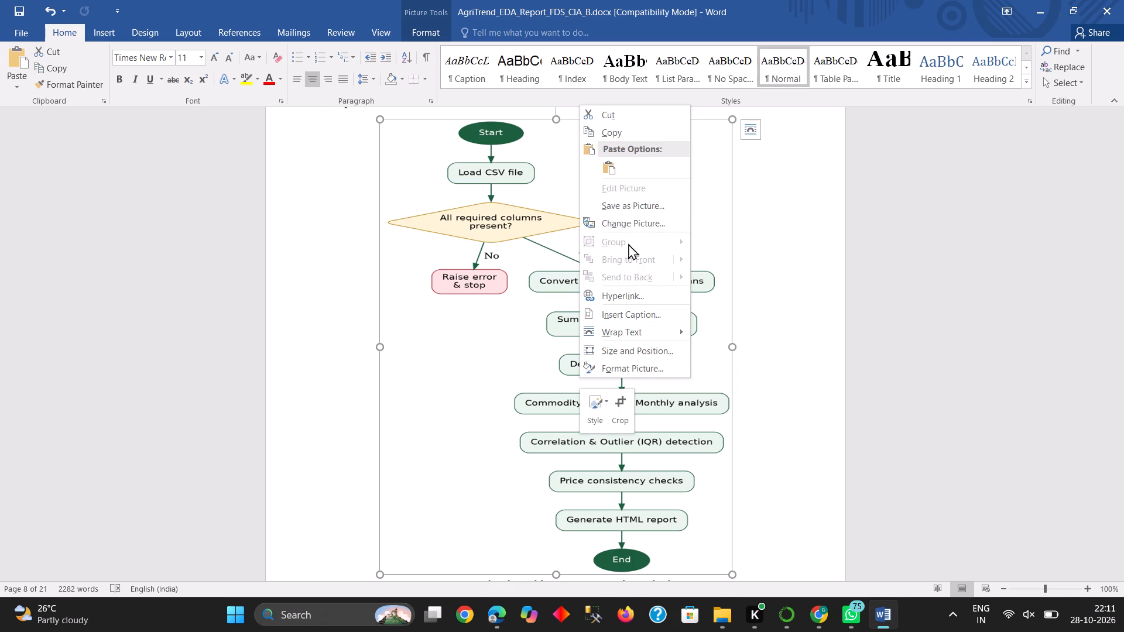
pyautogui.click(601, 402)
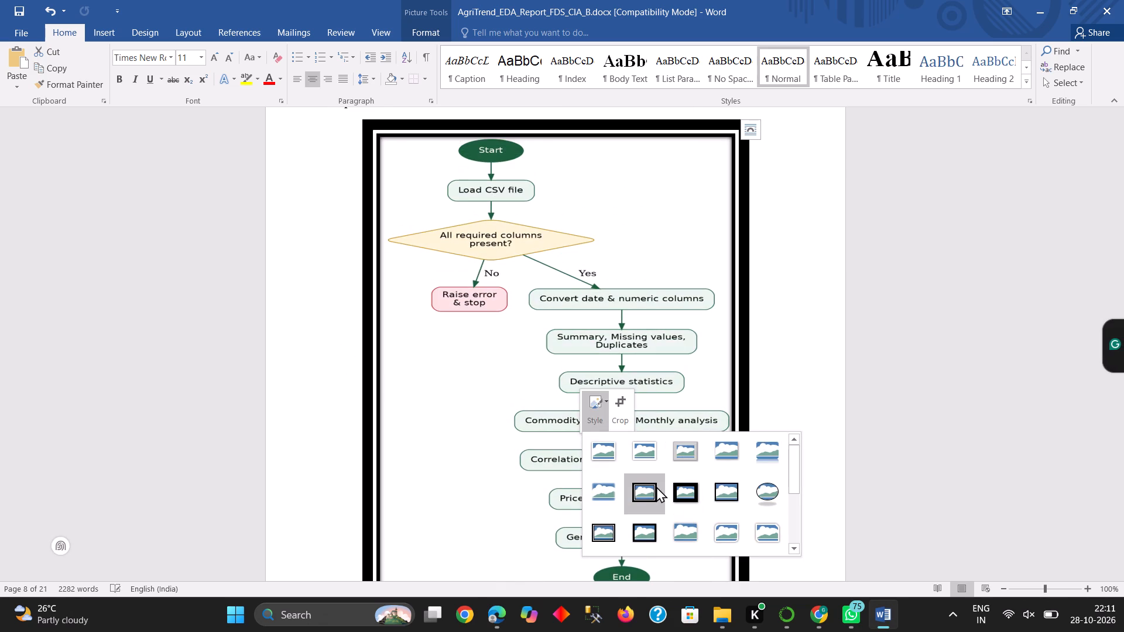
pyautogui.click(725, 489)
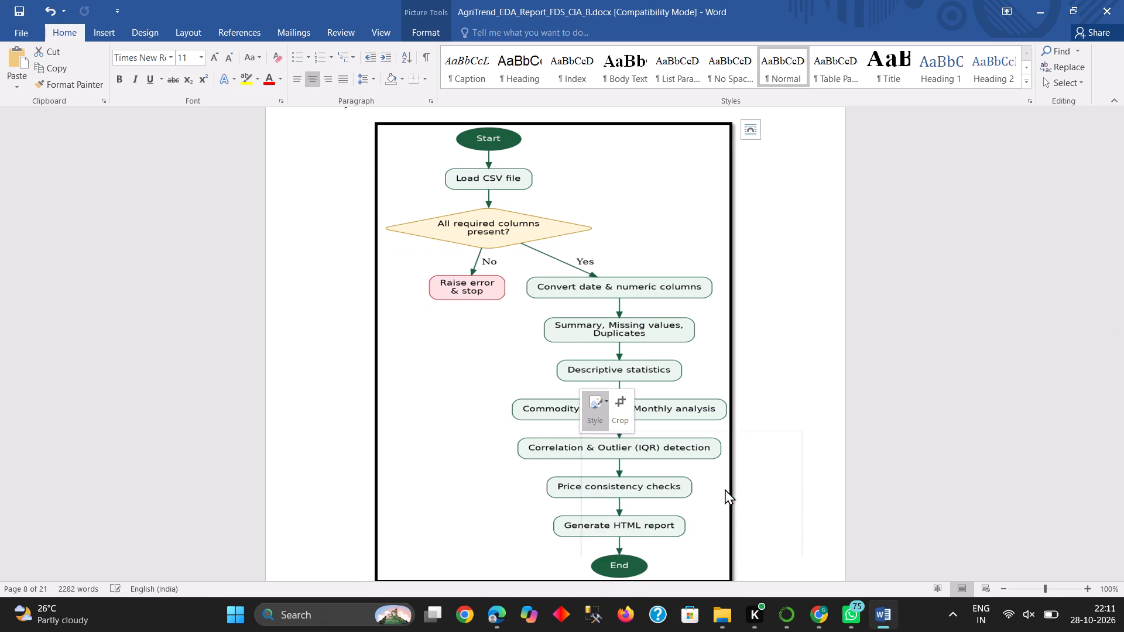
pyautogui.moveTo(729, 354); pyautogui.dragTo(754, 352)
# Apply the same shadowed simple black frame picture style to the Figure 1 workflow diagram in section 4.1.
pyautogui.scroll(-1, 728, 423)
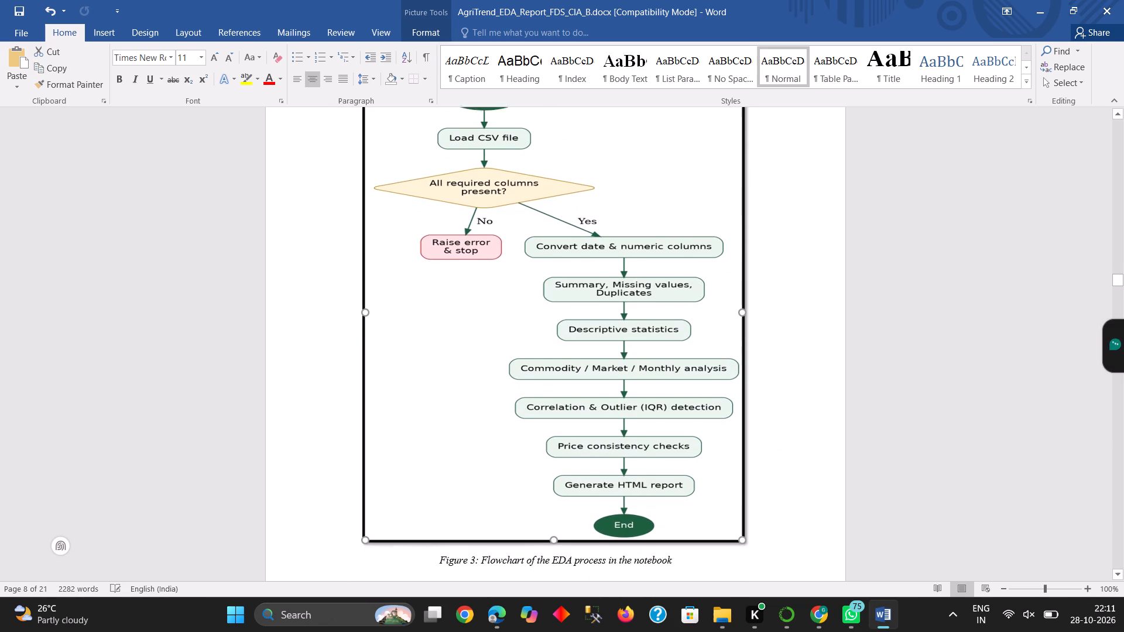
pyautogui.scroll(-1, 728, 423)
pyautogui.scroll(3, 728, 423)
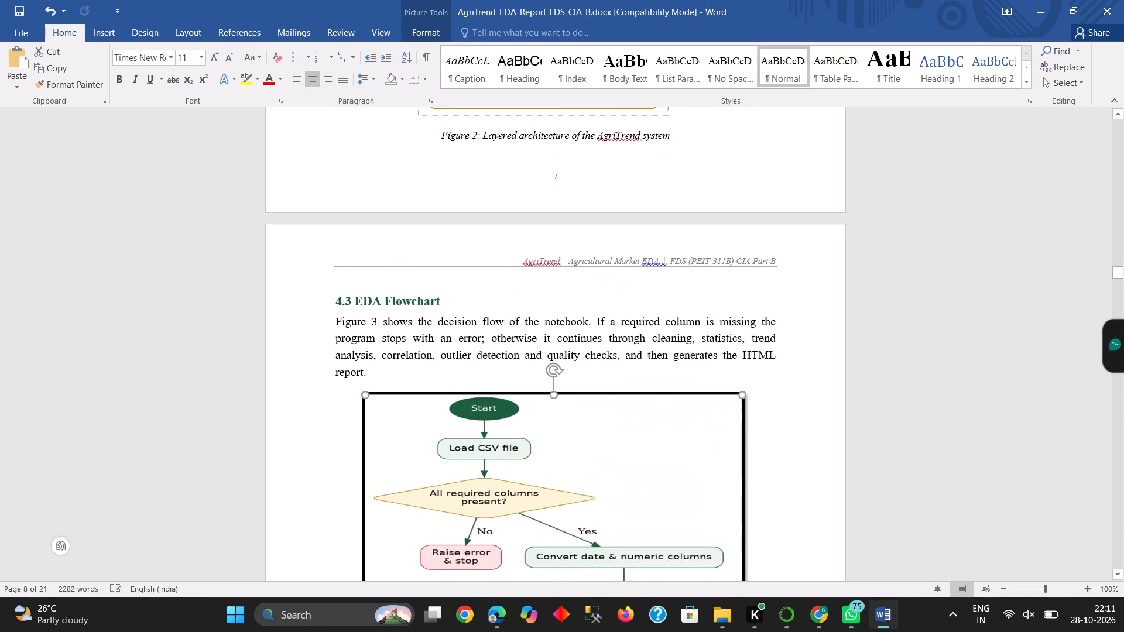
pyautogui.scroll(2, 728, 423)
pyautogui.scroll(-1, 598, 427)
pyautogui.click(598, 427)
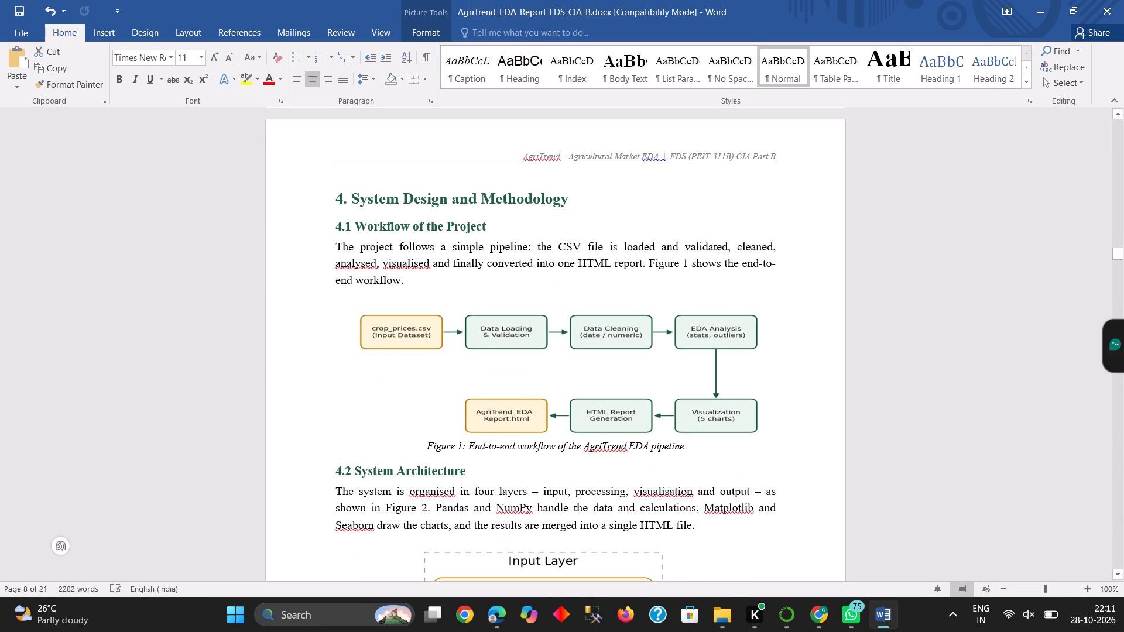
pyautogui.rightClick(598, 427)
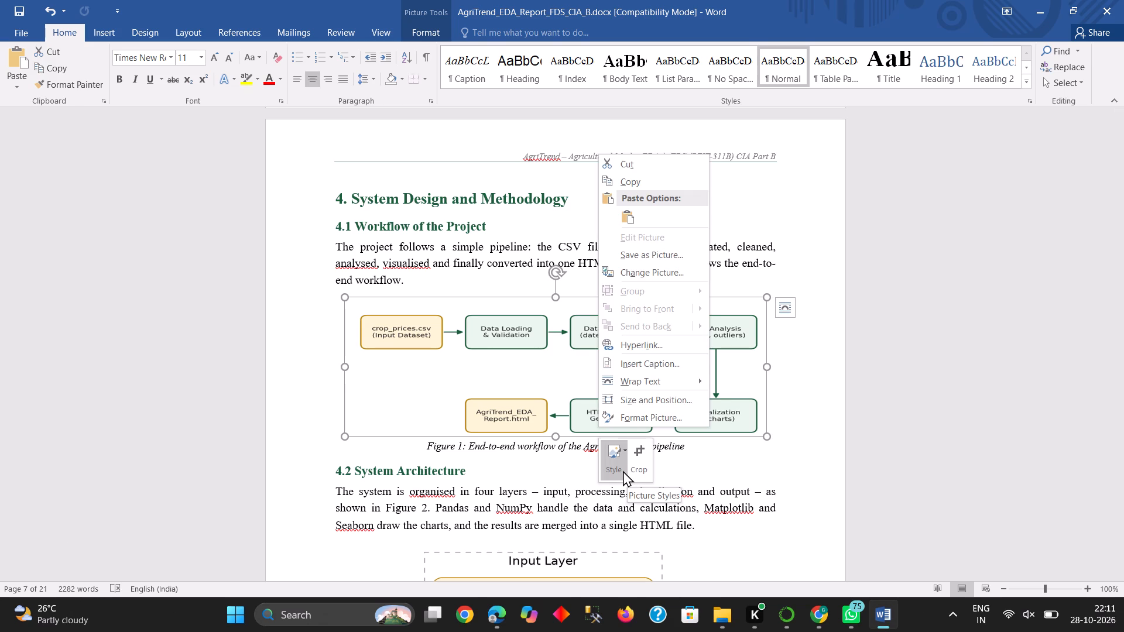
pyautogui.click(622, 470)
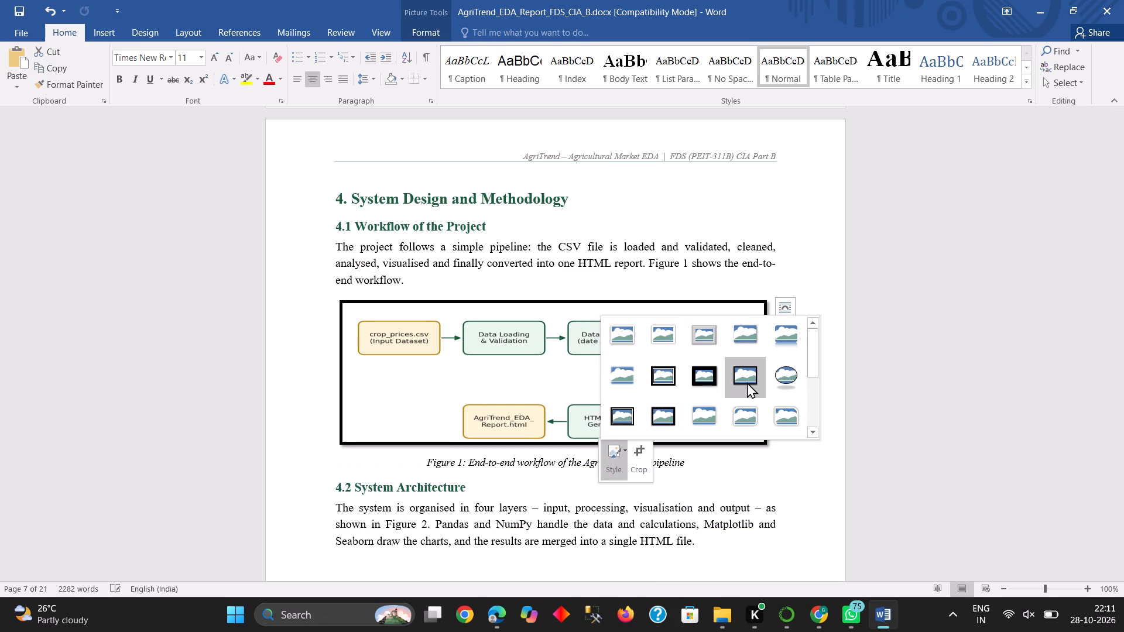
pyautogui.click(747, 382)
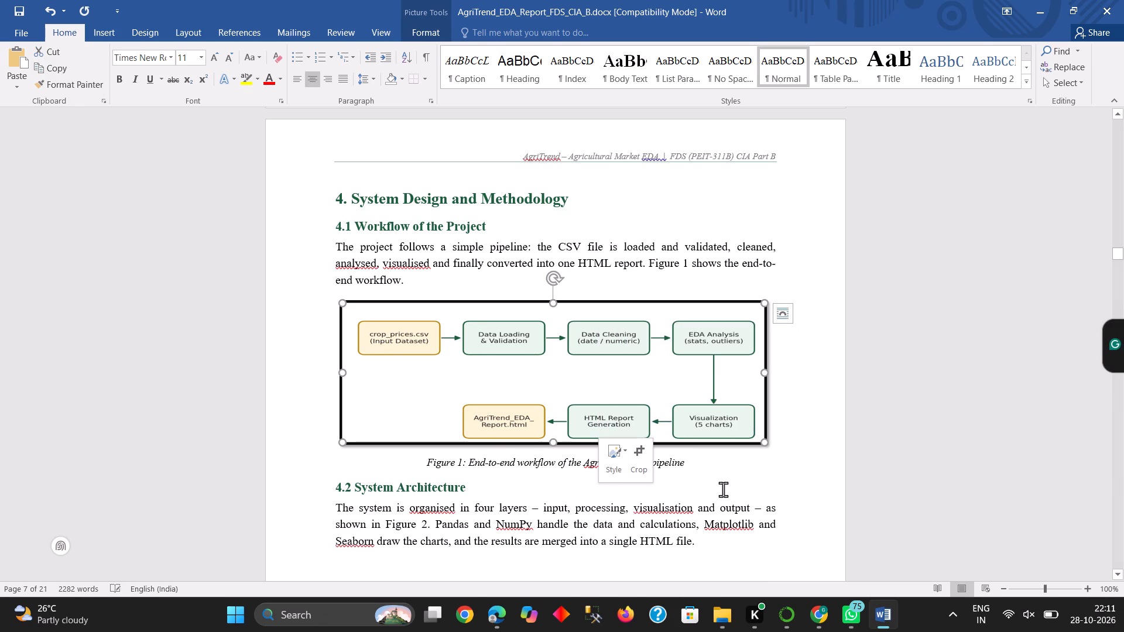
# Apply the same shadowed simple black frame picture style to the Figure 2 layered architecture diagram.
pyautogui.scroll(-7, 763, 513)
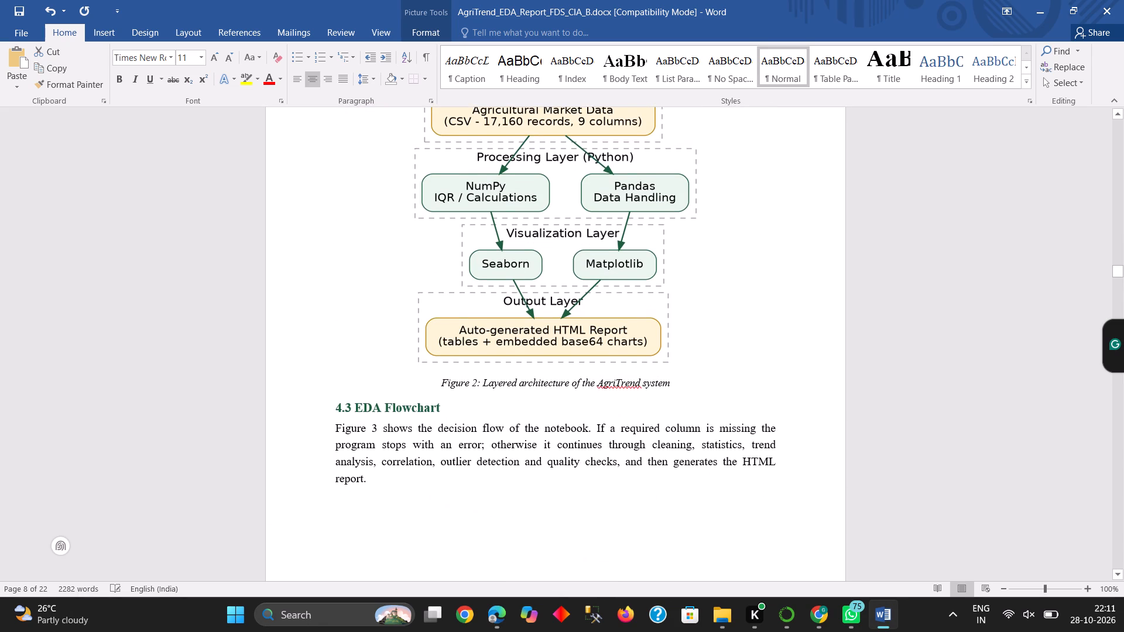
pyautogui.click(637, 286)
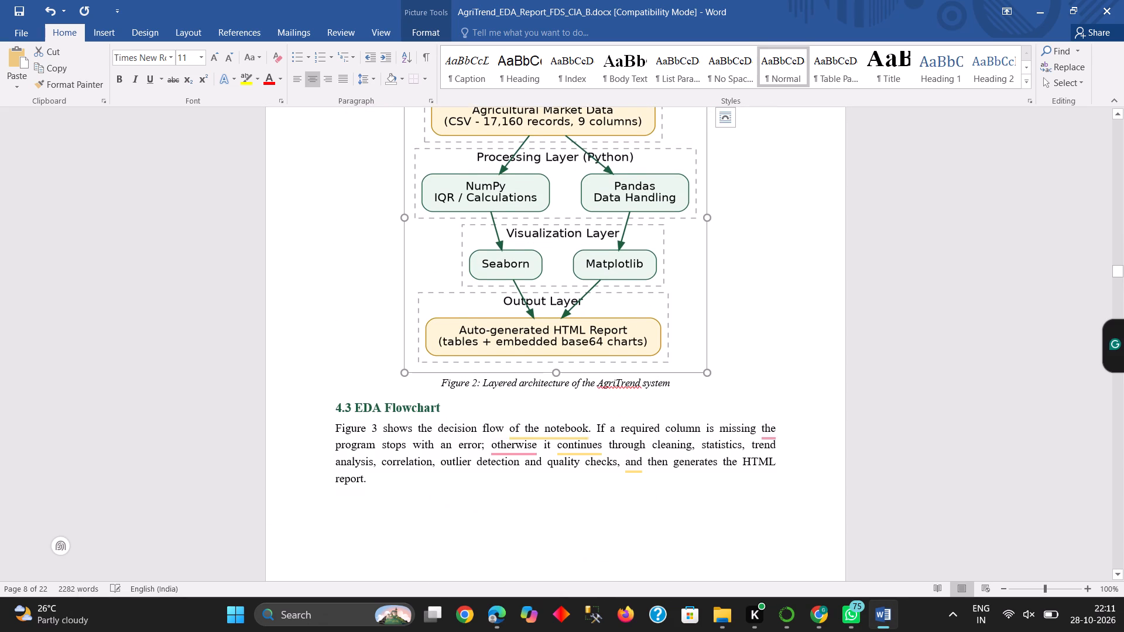
pyautogui.rightClick(682, 302)
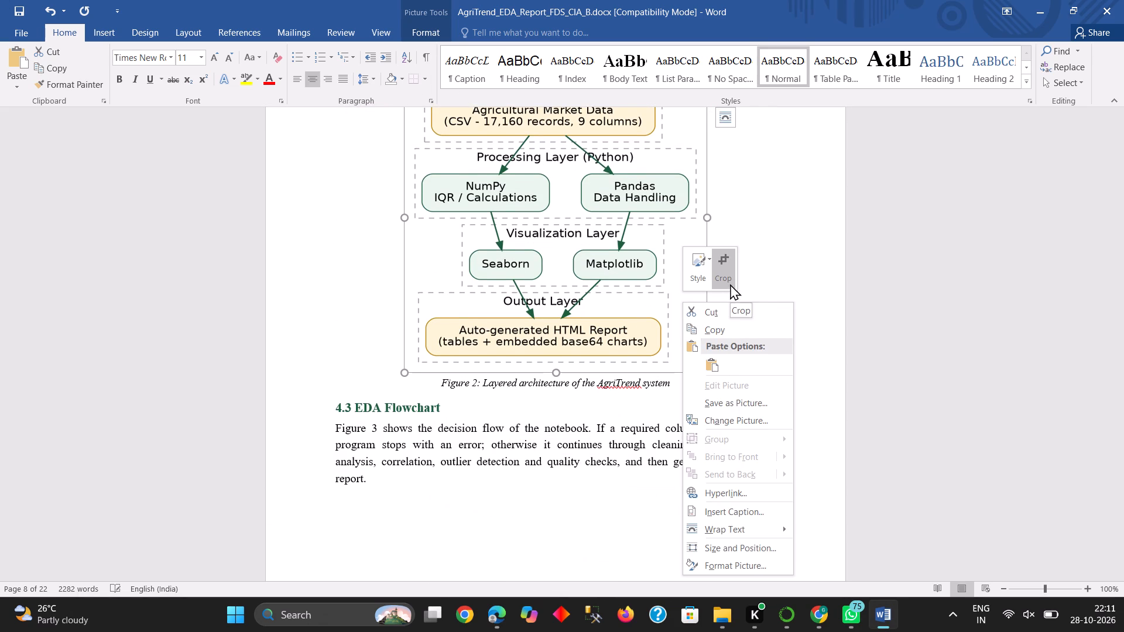
pyautogui.click(704, 279)
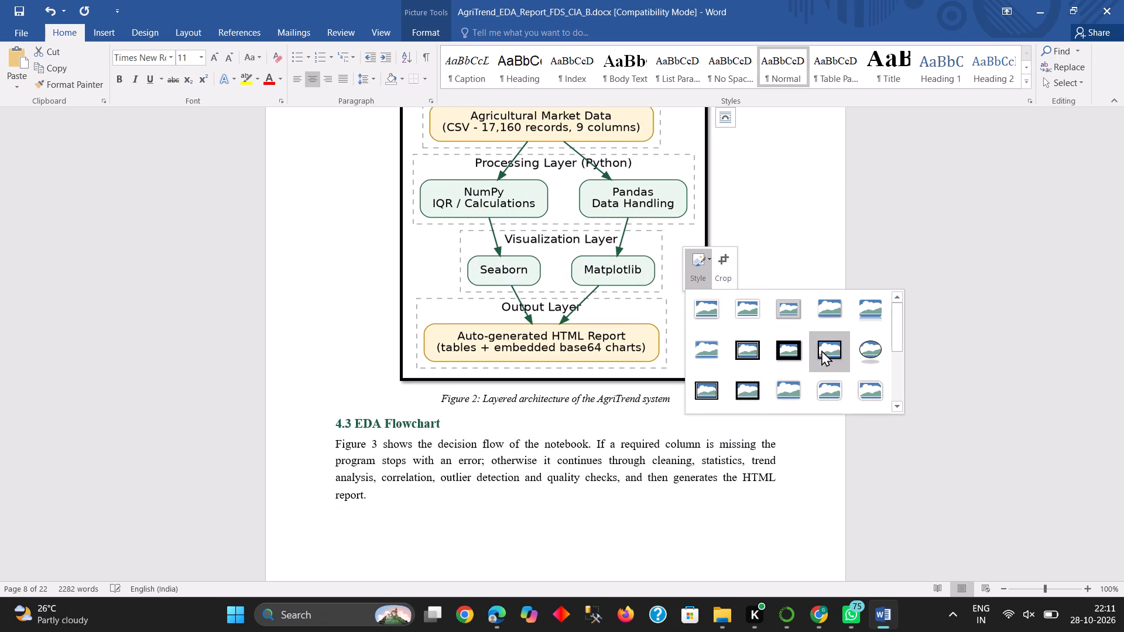
pyautogui.click(821, 350)
# Reduce the height of the framed Figure 2 architecture diagram so it fits on page 7 under section 4.2.
pyautogui.moveTo(708, 375); pyautogui.dragTo(709, 367)
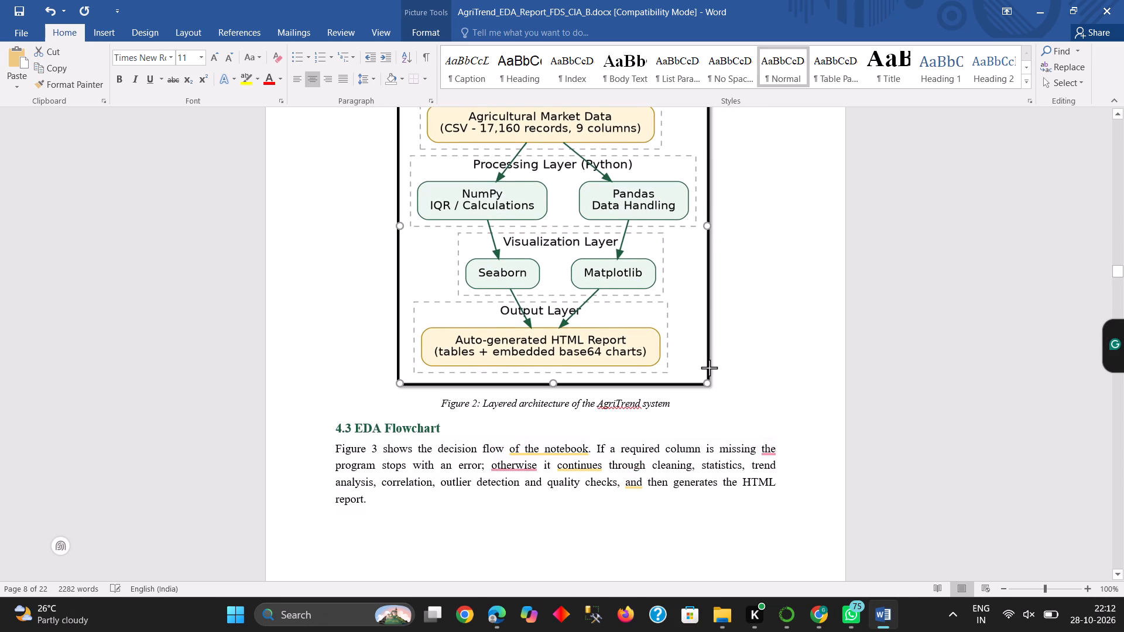
pyautogui.moveTo(709, 367); pyautogui.dragTo(710, 367)
pyautogui.scroll(4, 710, 367)
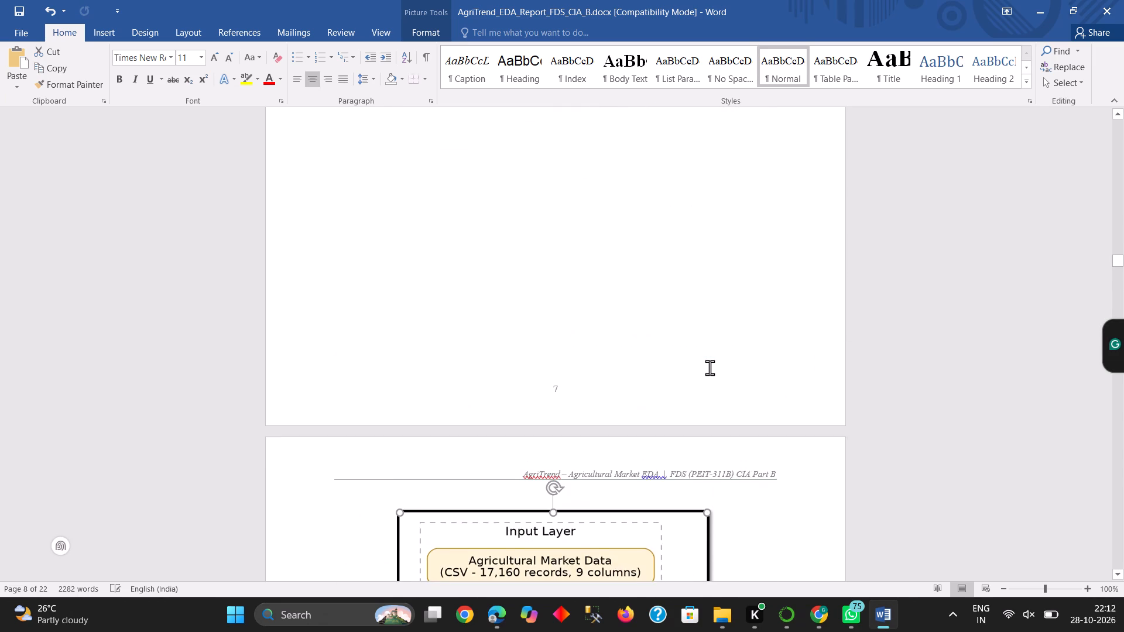
pyautogui.scroll(1, 710, 367)
pyautogui.scroll(-1, 636, 304)
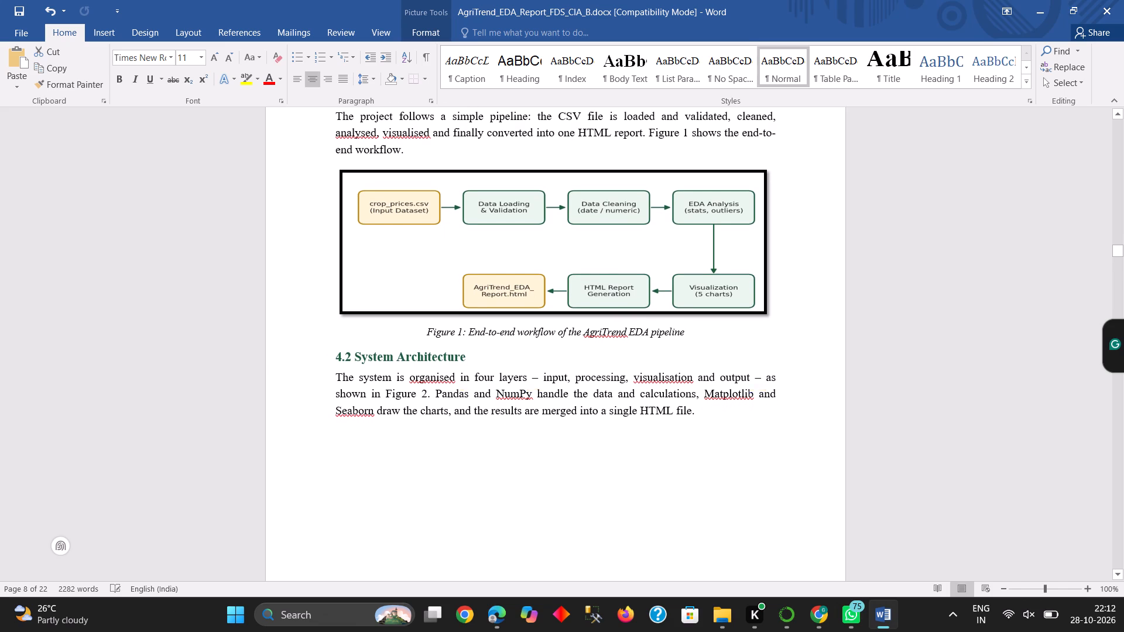
pyautogui.scroll(-3, 636, 304)
pyautogui.click(573, 339)
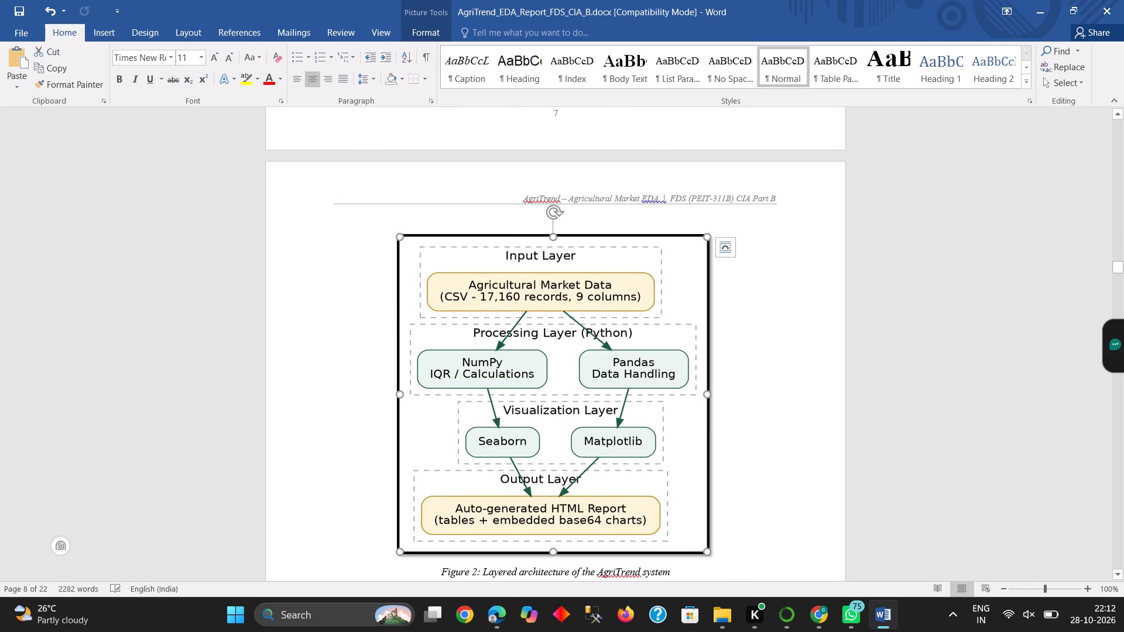
pyautogui.moveTo(556, 551); pyautogui.dragTo(556, 520)
pyautogui.scroll(1, 556, 520)
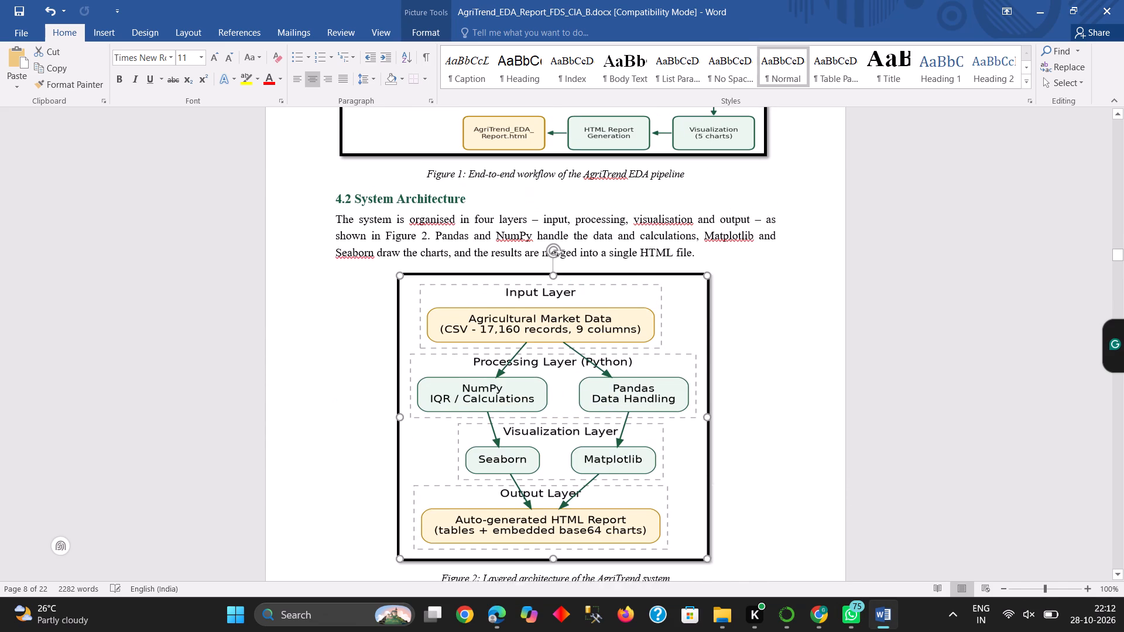
# Widen the Figure 2 architecture diagram to nearly the text width, keeping its height.
pyautogui.moveTo(707, 422); pyautogui.dragTo(791, 421)
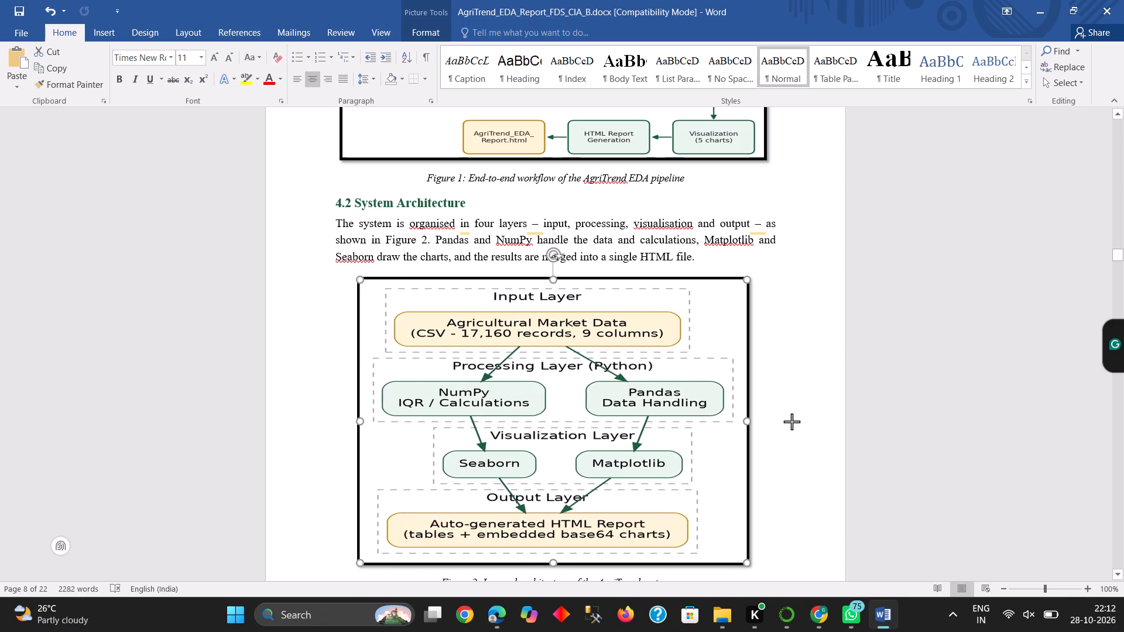
pyautogui.moveTo(791, 421); pyautogui.dragTo(804, 423)
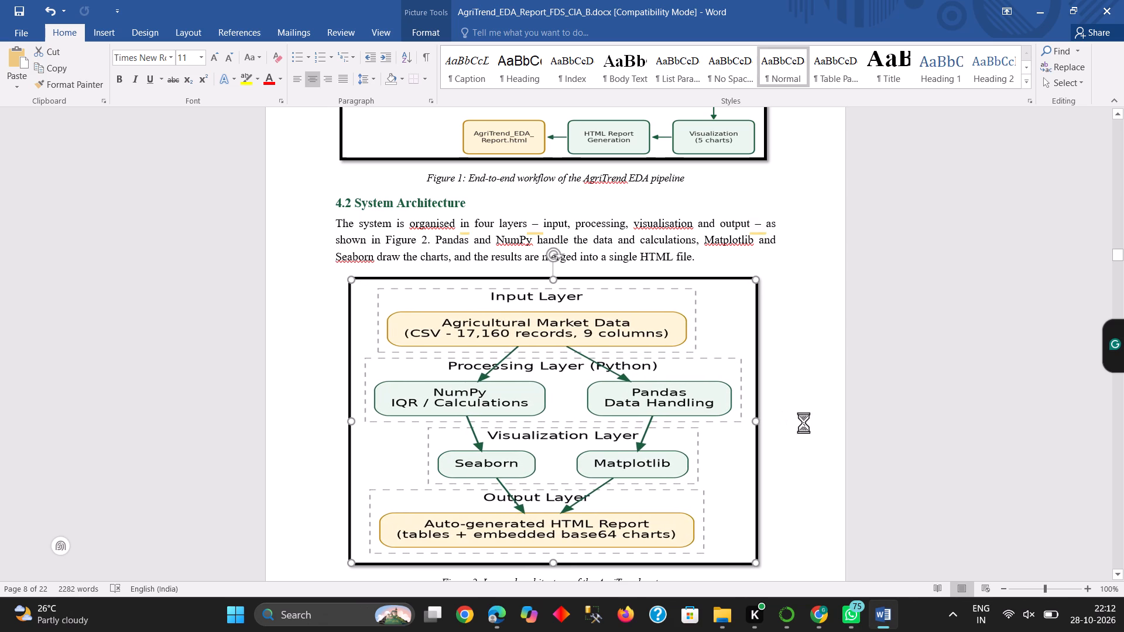
pyautogui.scroll(-3, 672, 479)
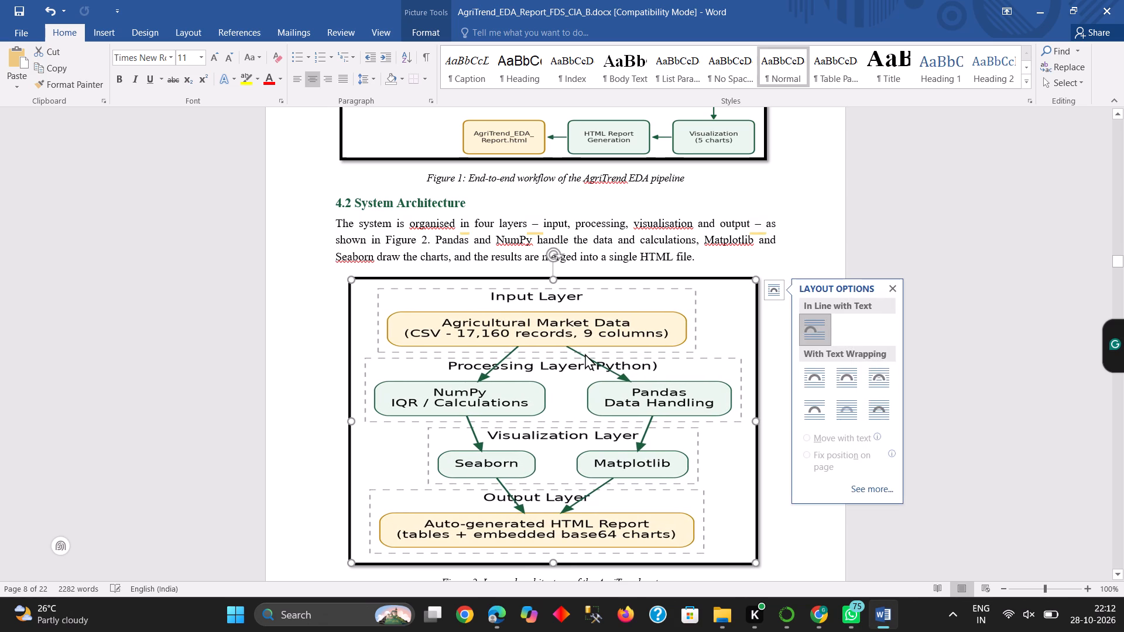
pyautogui.click(639, 256)
# Widen the framed Figure 3 EDA flowchart in section 4.3 to about the width of Figure 2.
pyautogui.scroll(-4, 639, 256)
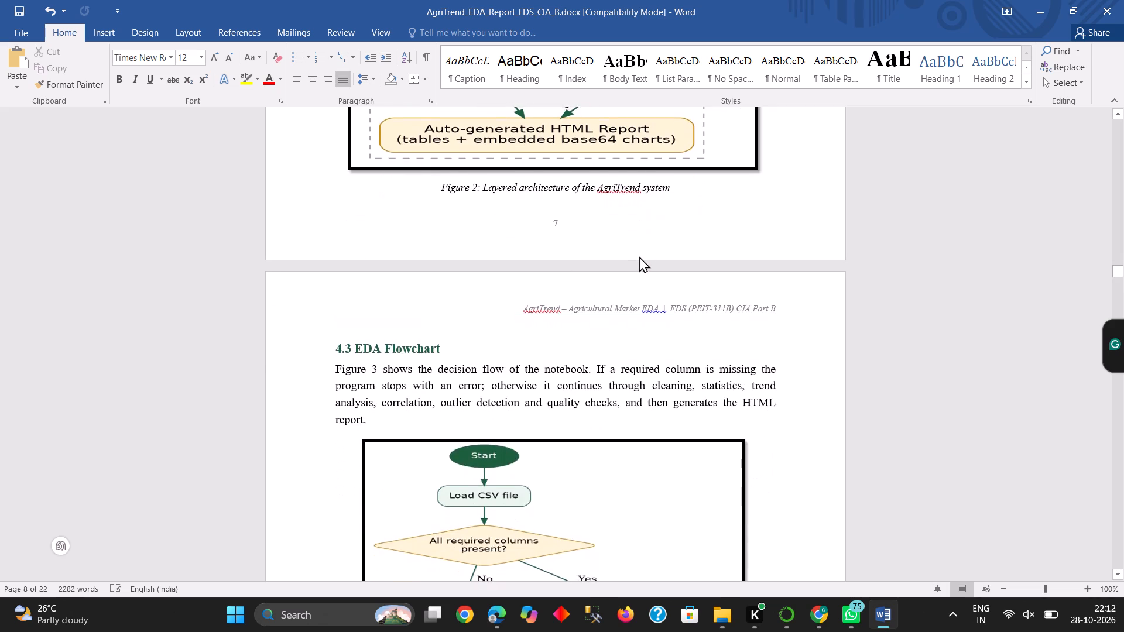
pyautogui.scroll(-2, 639, 256)
pyautogui.click(663, 424)
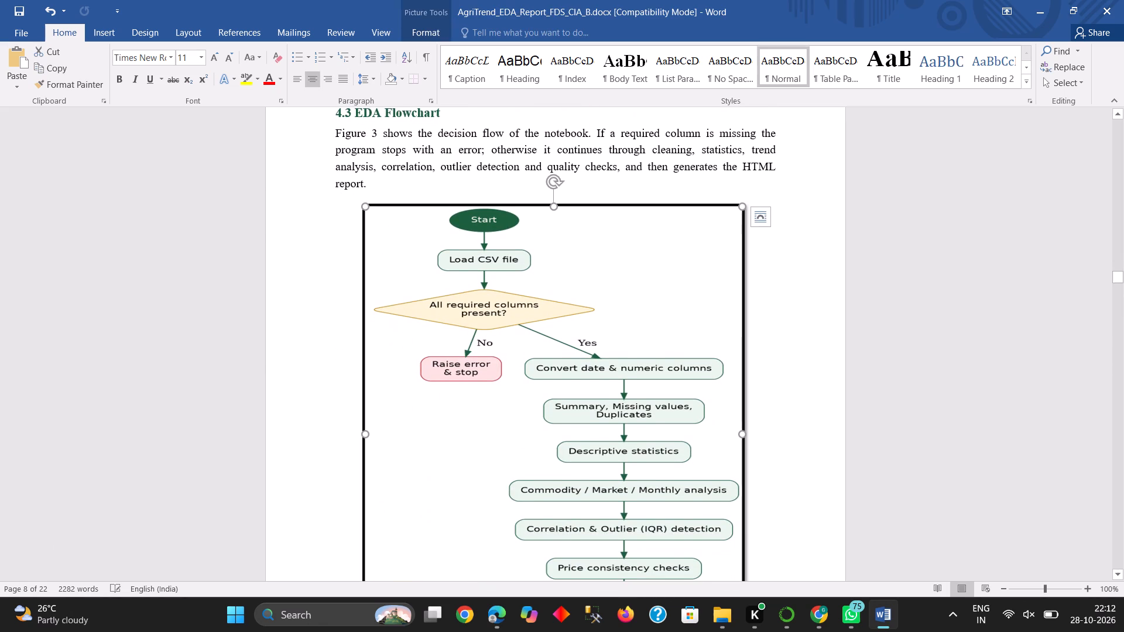
pyautogui.moveTo(743, 435); pyautogui.dragTo(763, 433)
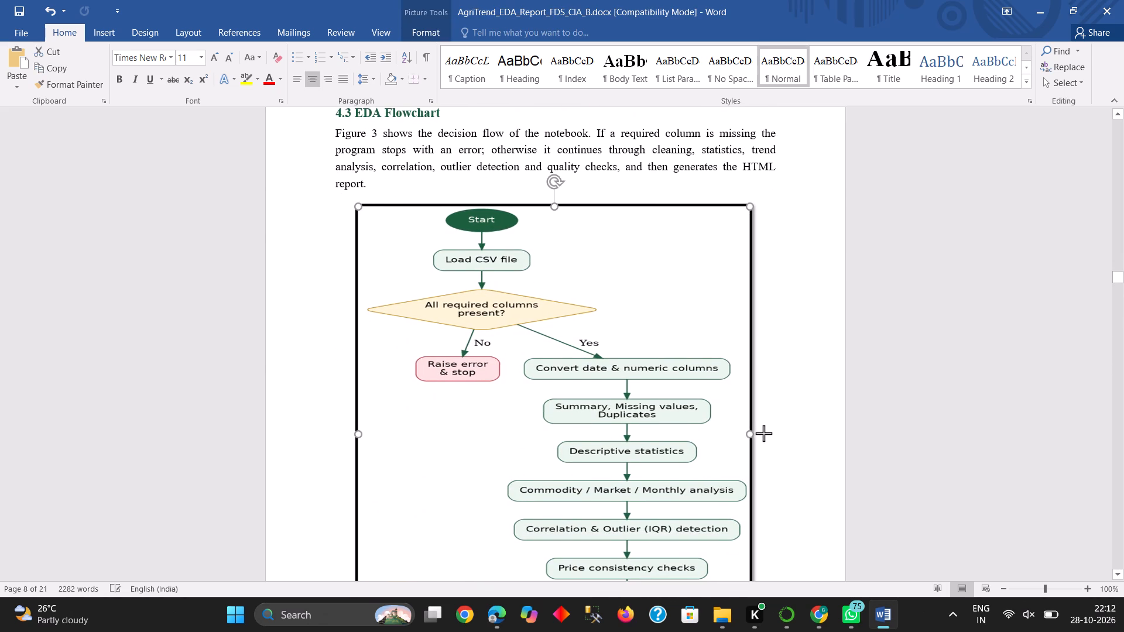
pyautogui.moveTo(763, 433); pyautogui.dragTo(773, 433)
# Increase the height of the Figure 4 Dataset Summary screenshot in section 5.1, keeping its width.
pyautogui.scroll(-1, 773, 433)
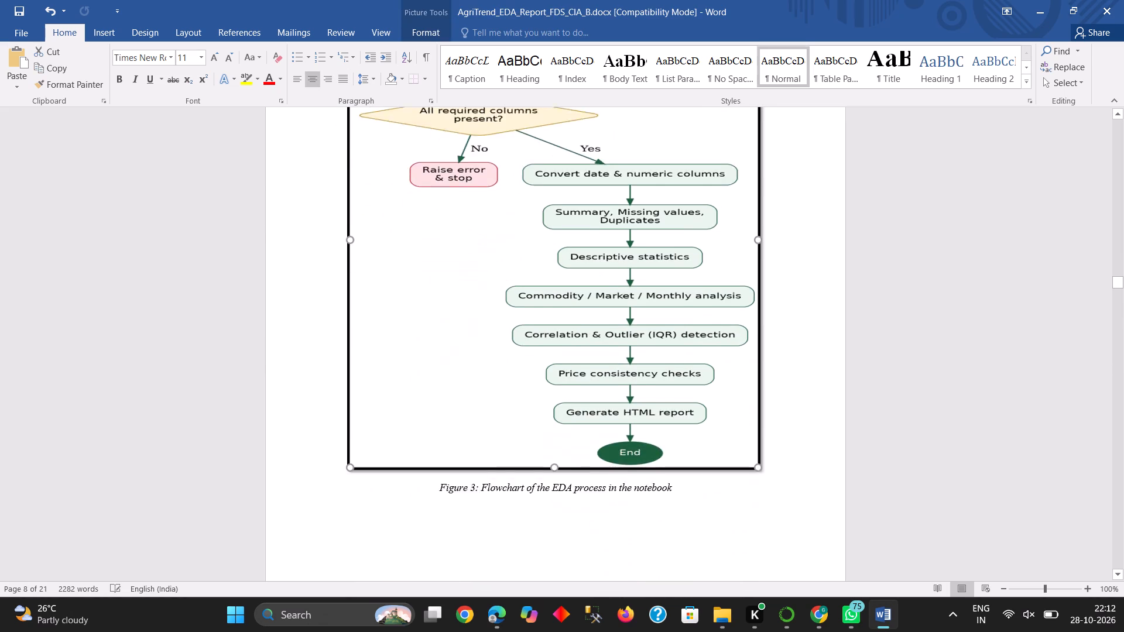
pyautogui.scroll(-5, 773, 433)
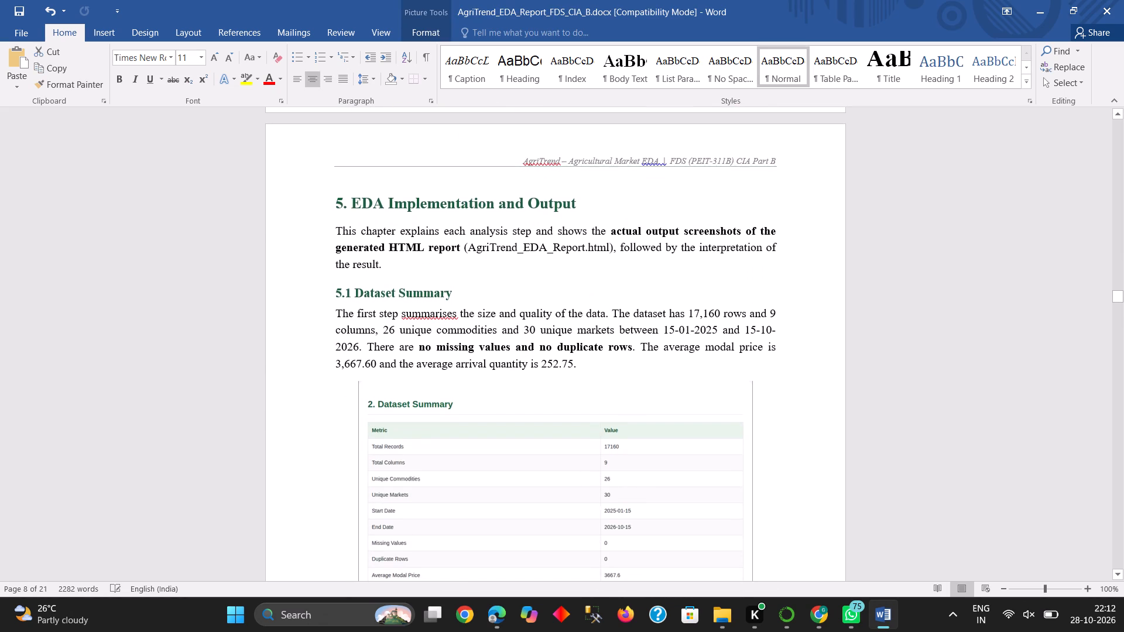
pyautogui.scroll(-1, 773, 433)
pyautogui.scroll(-1, 581, 411)
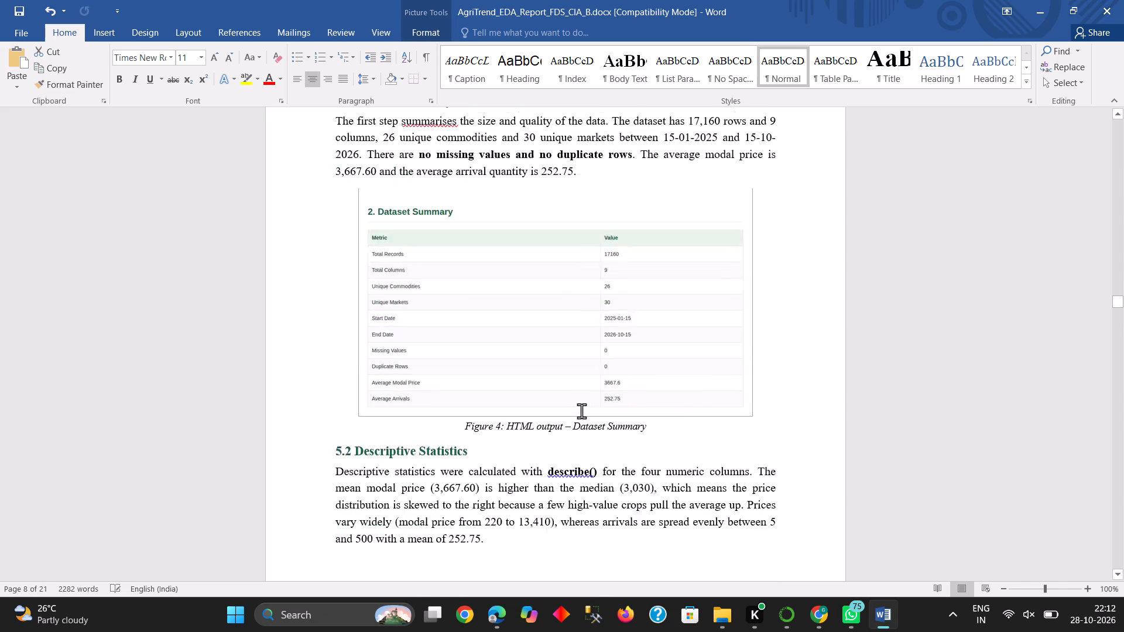
pyautogui.scroll(-1, 581, 411)
pyautogui.scroll(2, 581, 411)
pyautogui.click(581, 411)
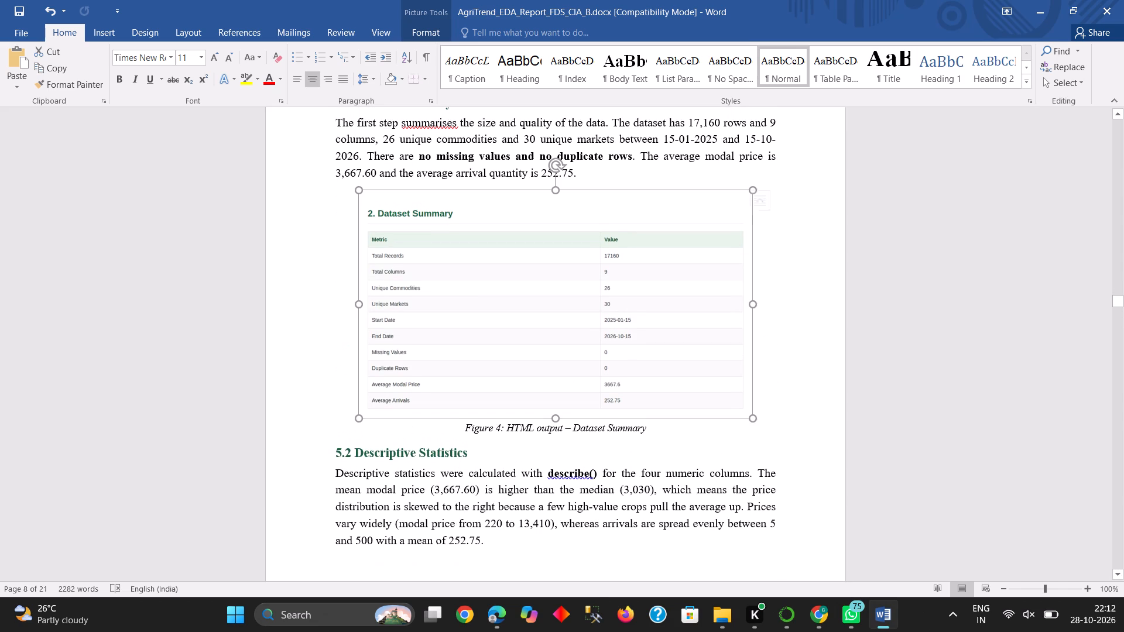
pyautogui.moveTo(557, 419); pyautogui.dragTo(558, 443)
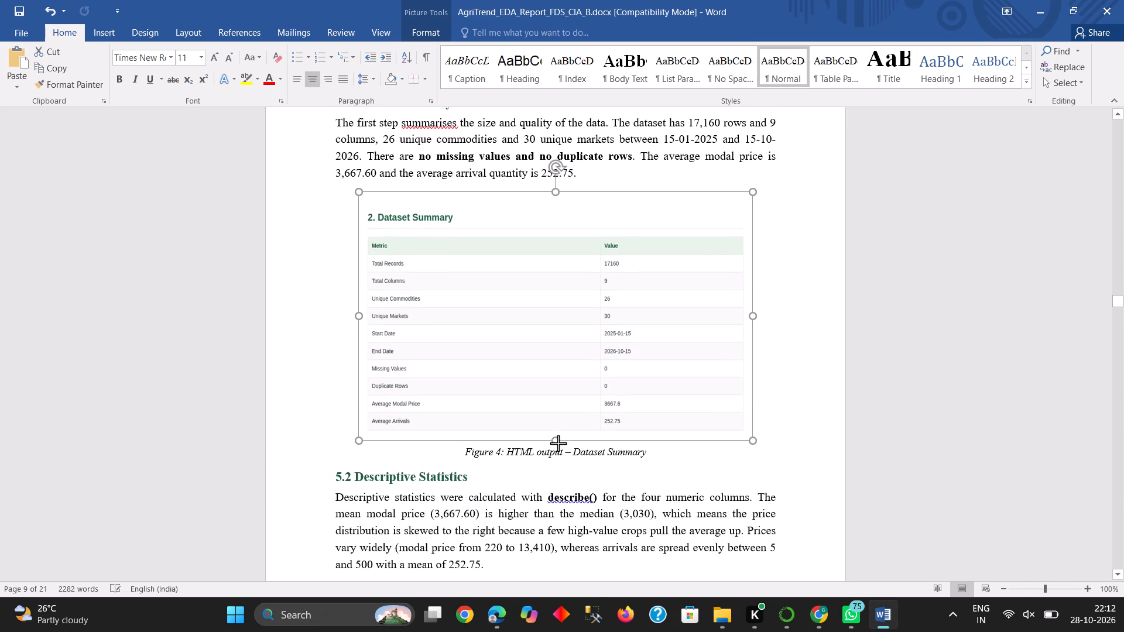
pyautogui.moveTo(558, 443); pyautogui.dragTo(559, 461)
# Apply the white matte frame picture style with a thin grey shadow to the Figure 4 Dataset Summary screenshot.
pyautogui.rightClick(559, 461)
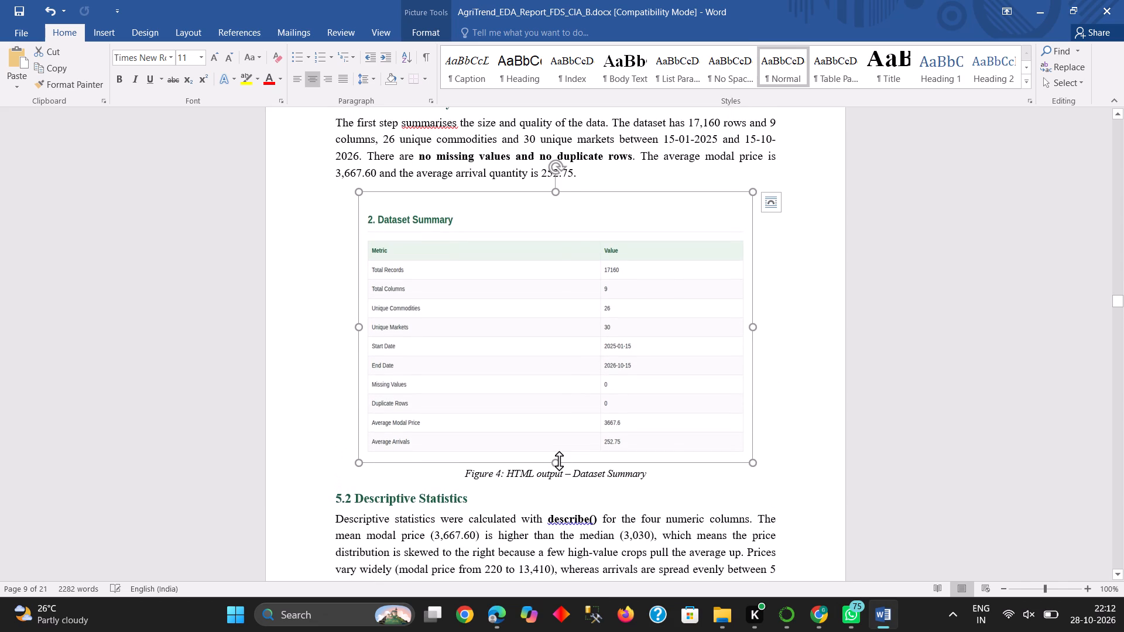
pyautogui.click(580, 487)
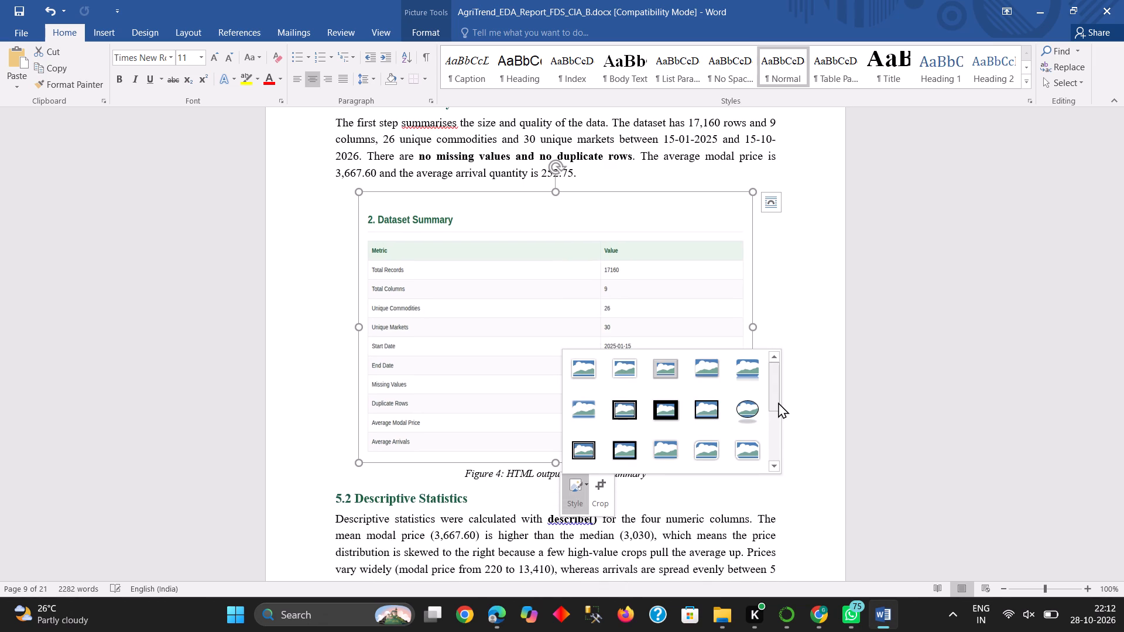
pyautogui.moveTo(778, 402); pyautogui.dragTo(775, 439)
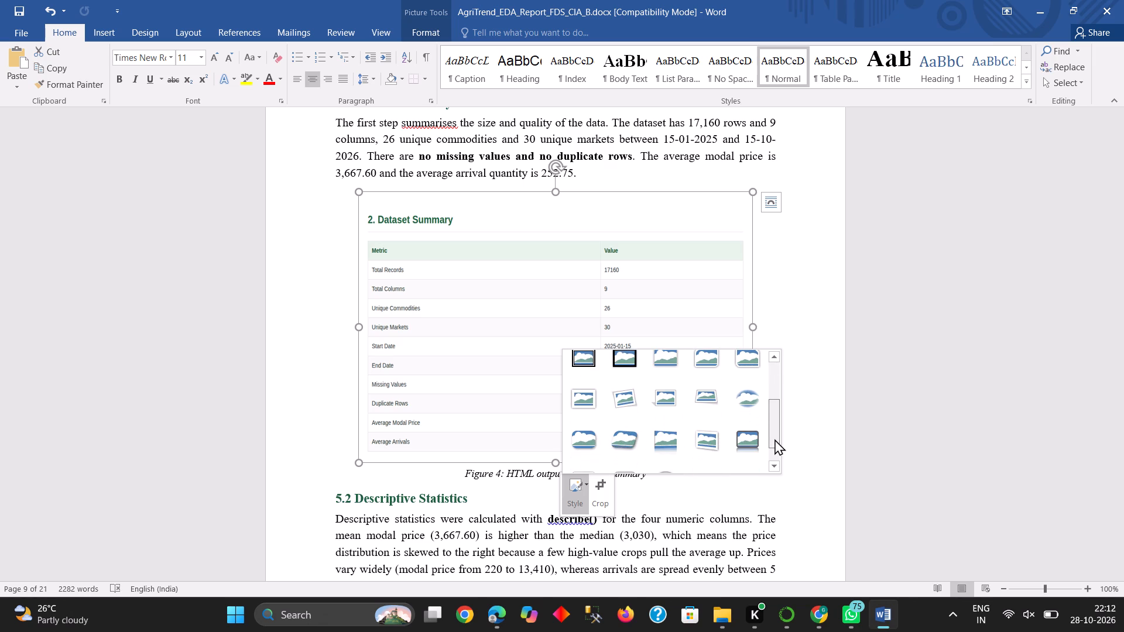
pyautogui.moveTo(775, 439); pyautogui.dragTo(770, 441)
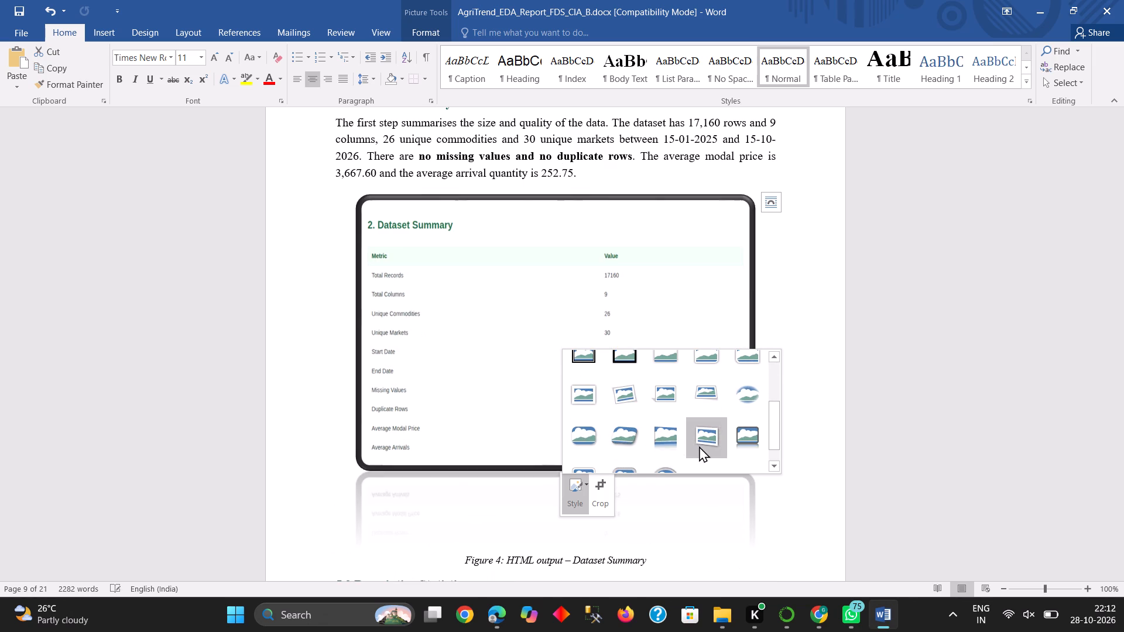
pyautogui.scroll(1, 652, 359)
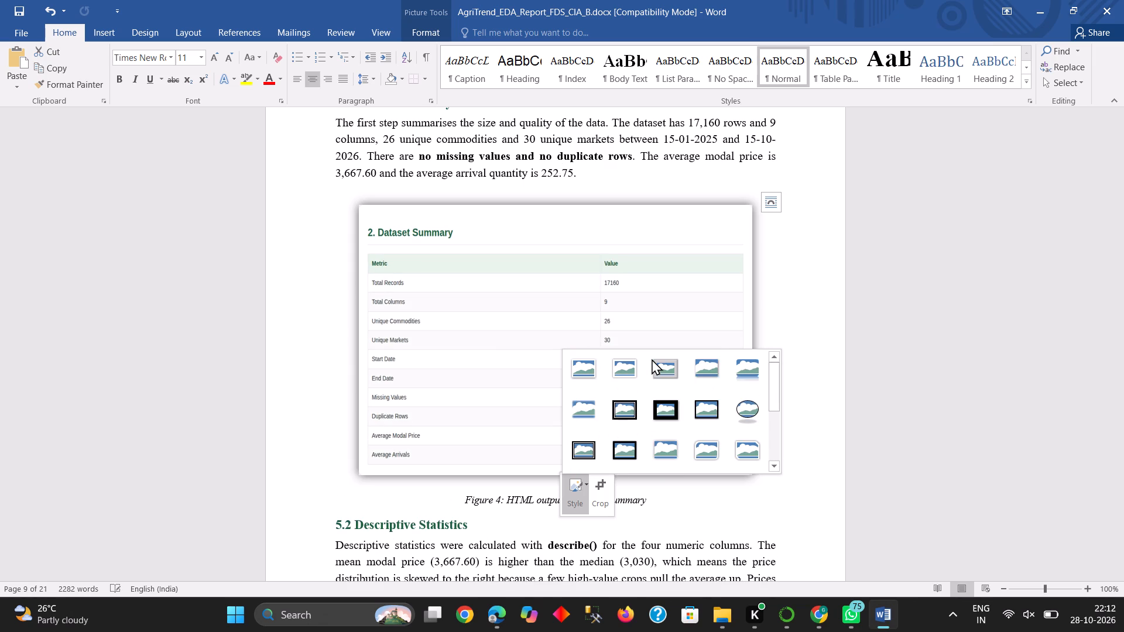
pyautogui.scroll(1, 652, 359)
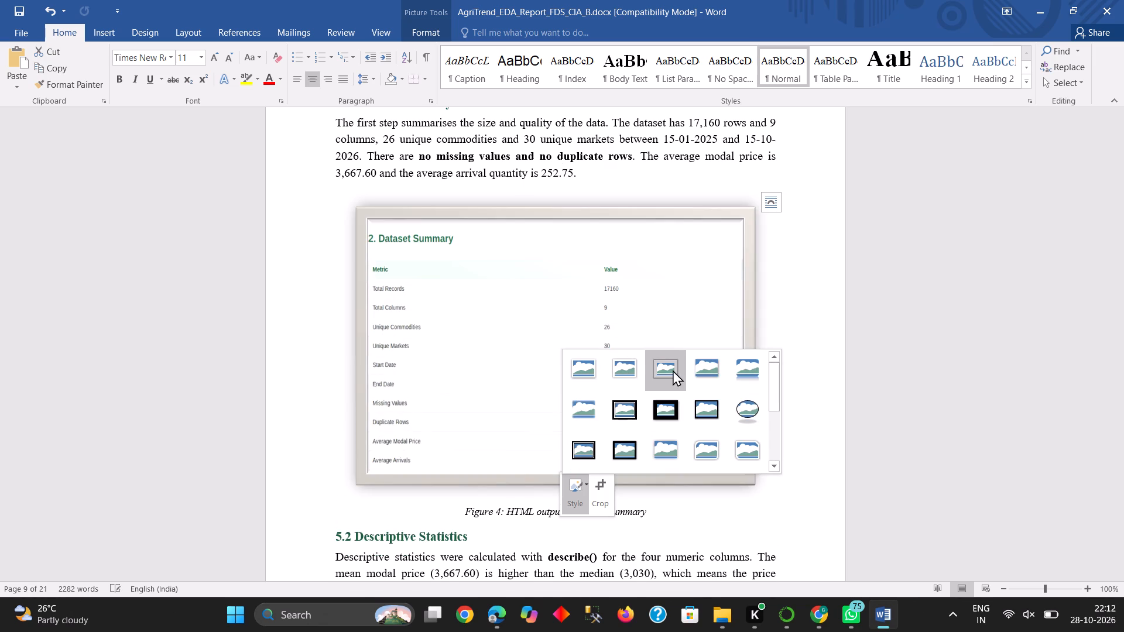
pyautogui.click(629, 370)
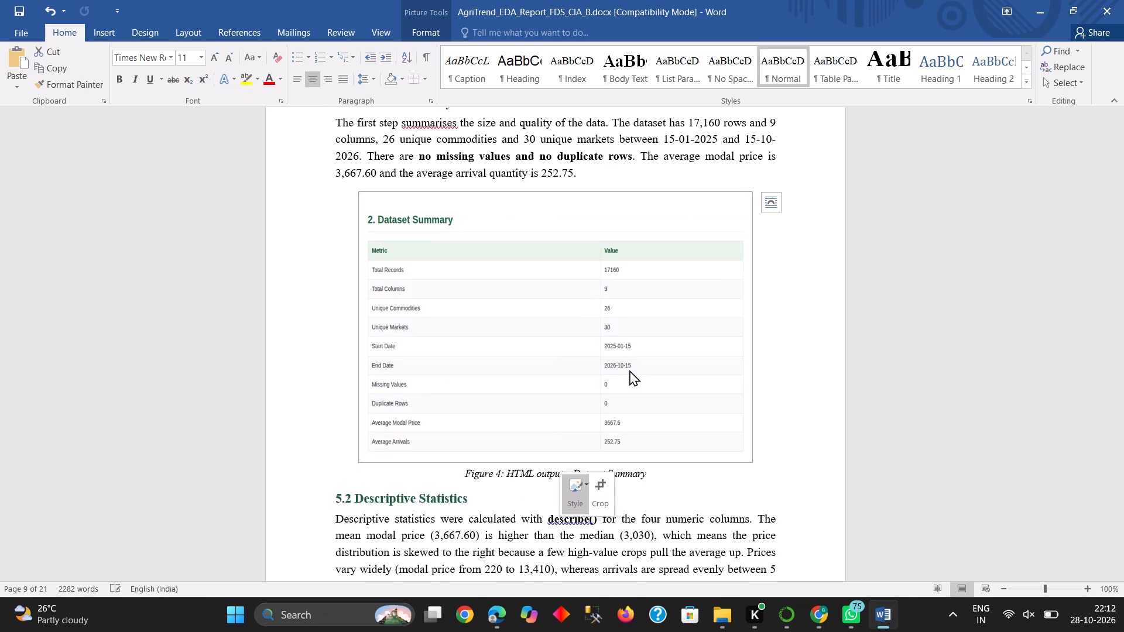
pyautogui.click(808, 446)
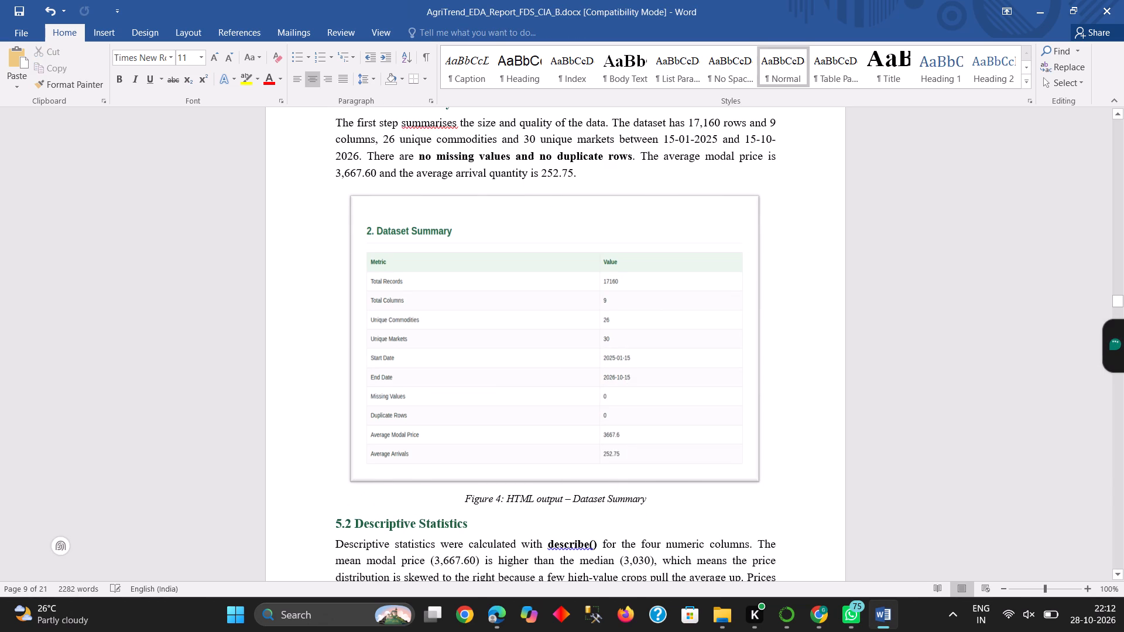
# Widen the framed Figure 4 Dataset Summary screenshot in section 5.1 to nearly the full text width.
pyautogui.click(652, 377)
pyautogui.moveTo(755, 341); pyautogui.dragTo(772, 341)
# Look over the figures and page breaks in sections 5.2 to 5.5 on pages 9 to 11.
pyautogui.scroll(-1, 702, 461)
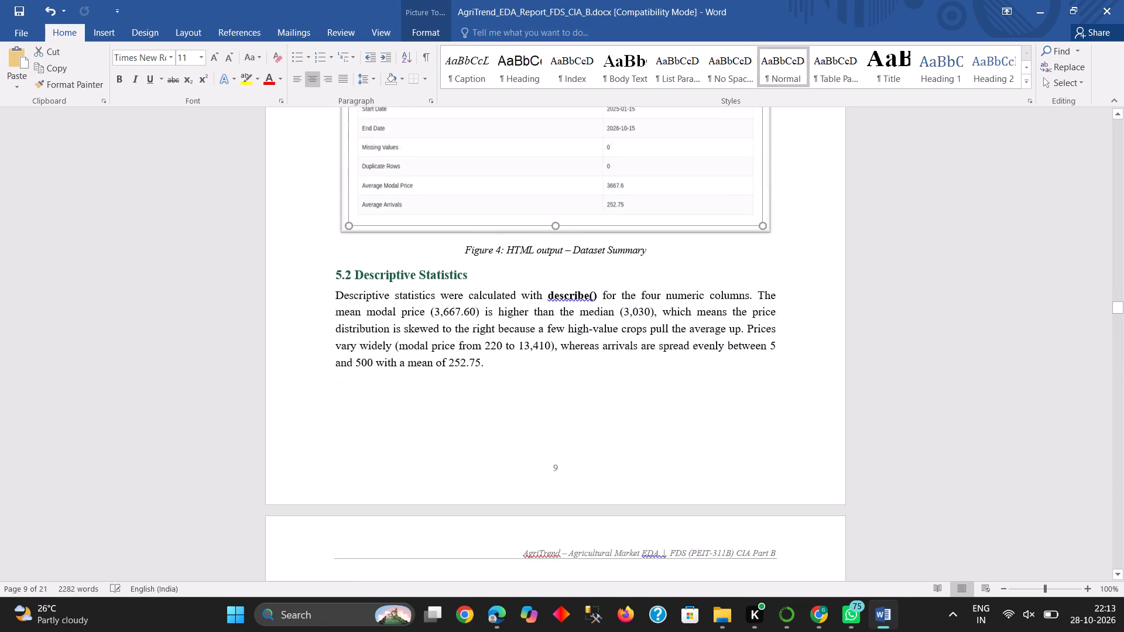
pyautogui.scroll(-2, 702, 461)
pyautogui.click(650, 437)
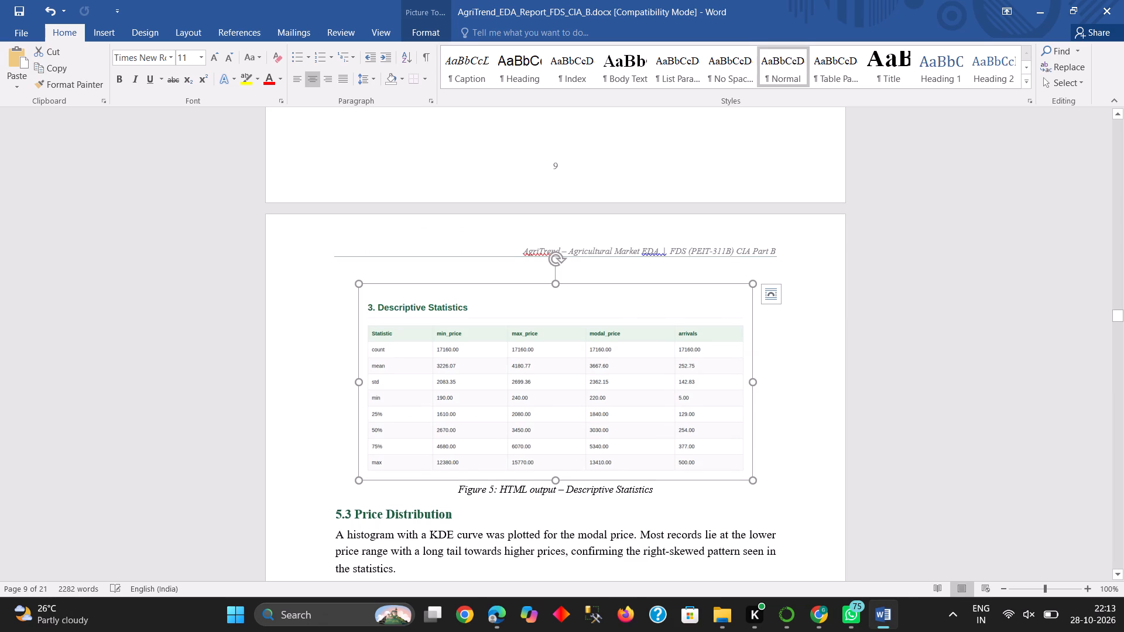
pyautogui.scroll(-1, 551, 478)
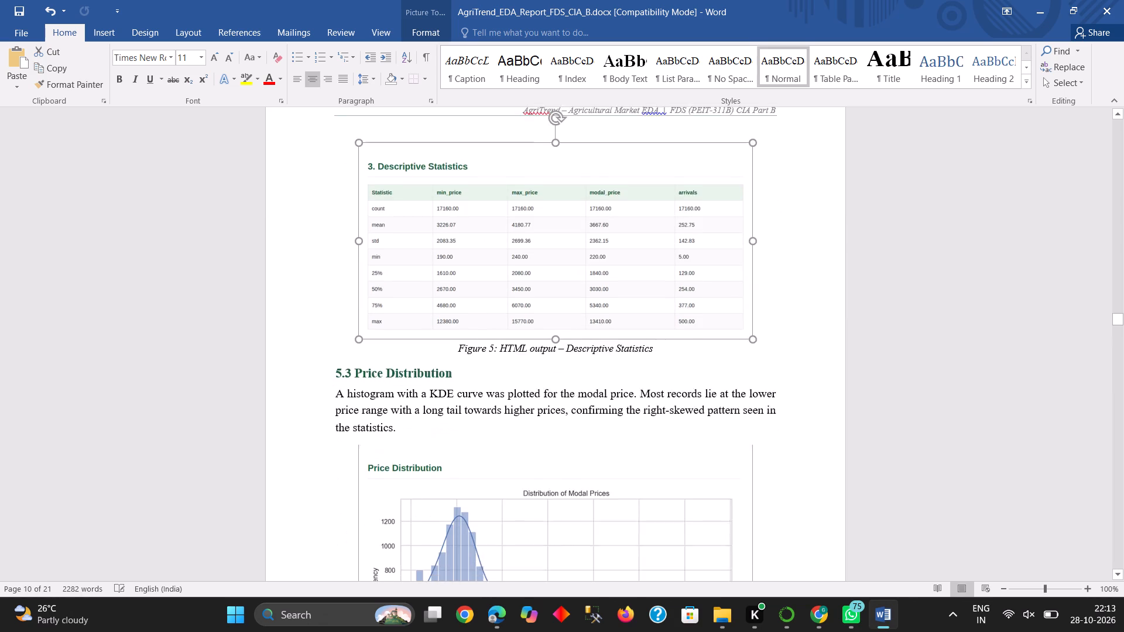
pyautogui.scroll(-5, 551, 478)
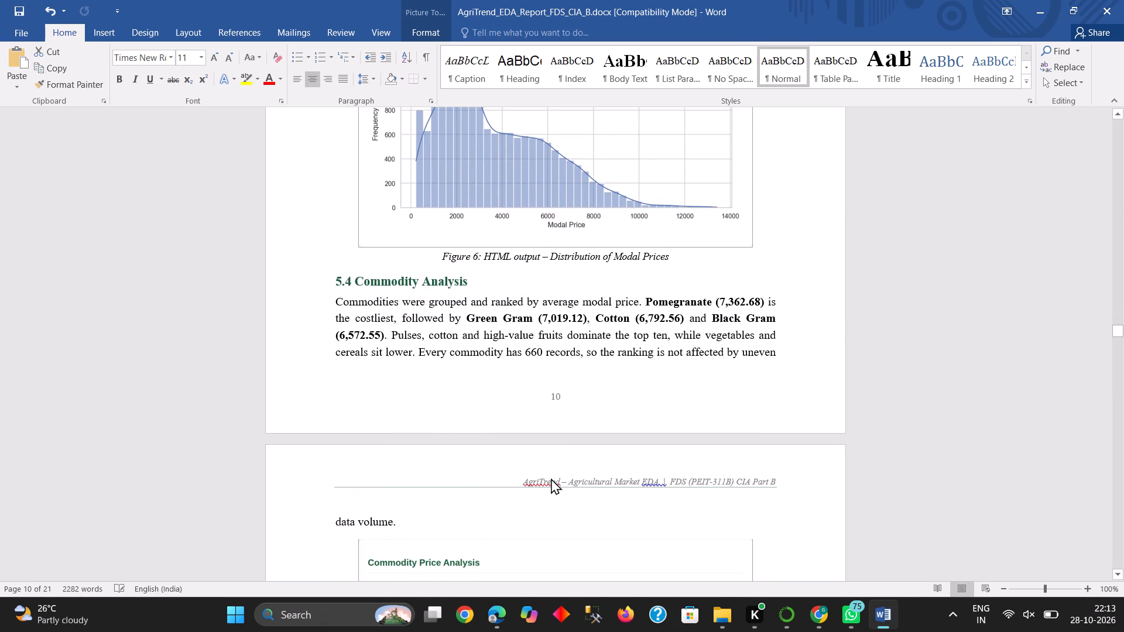
pyautogui.scroll(-5, 551, 478)
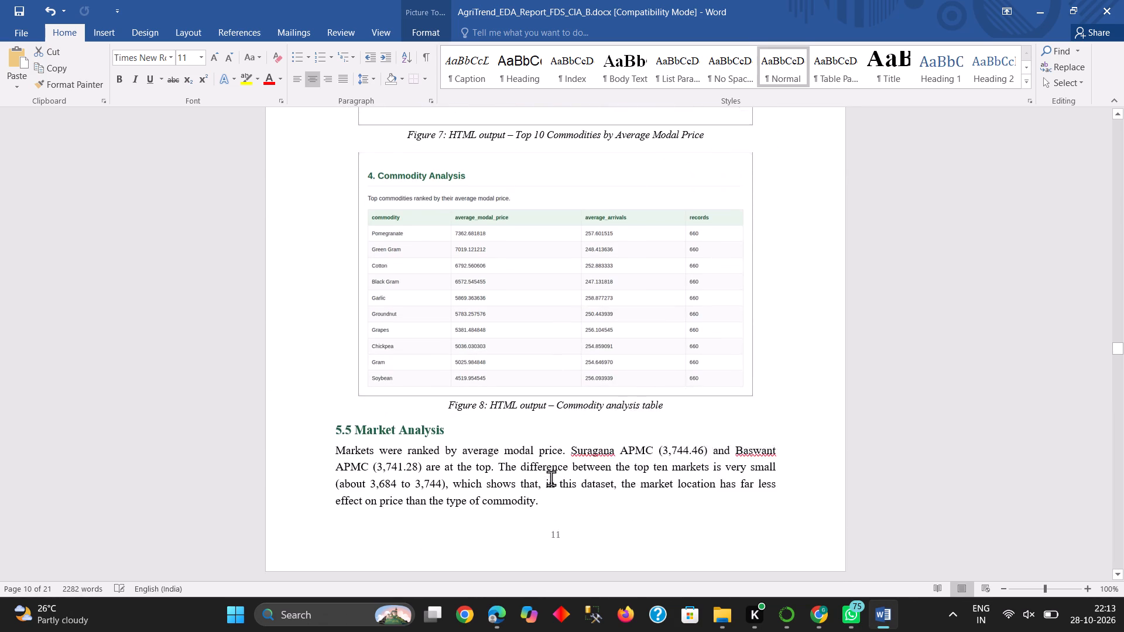
pyautogui.scroll(-3, 551, 478)
pyautogui.scroll(3, 551, 478)
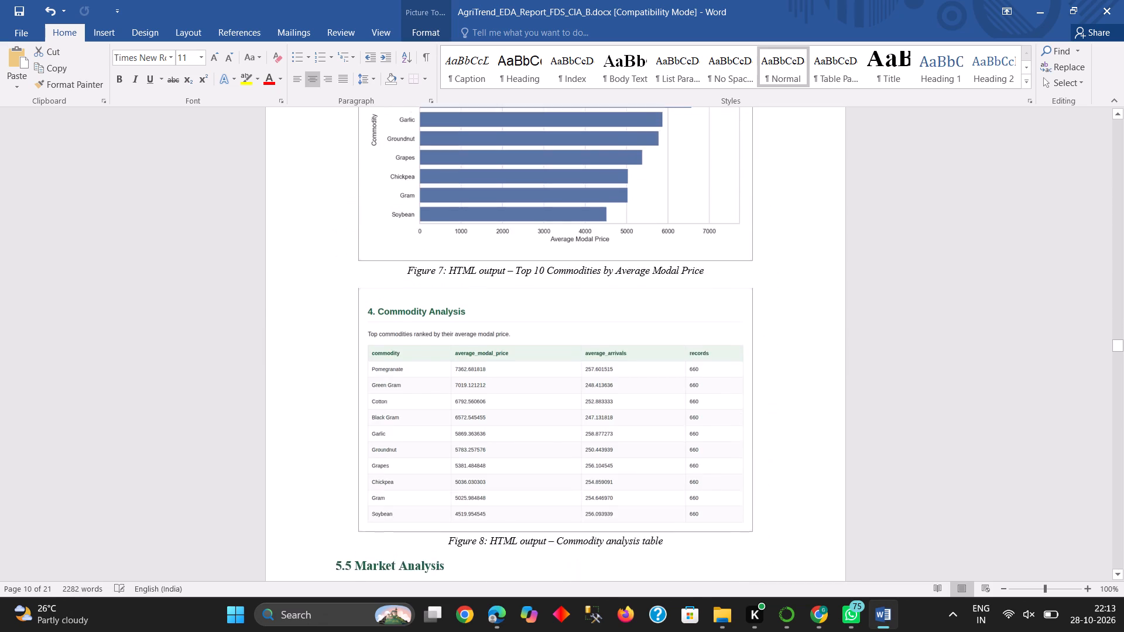
pyautogui.scroll(5, 551, 478)
# Increase the height of the Figure 6 Price Distribution chart in section 5.3, keeping its width.
pyautogui.click(558, 413)
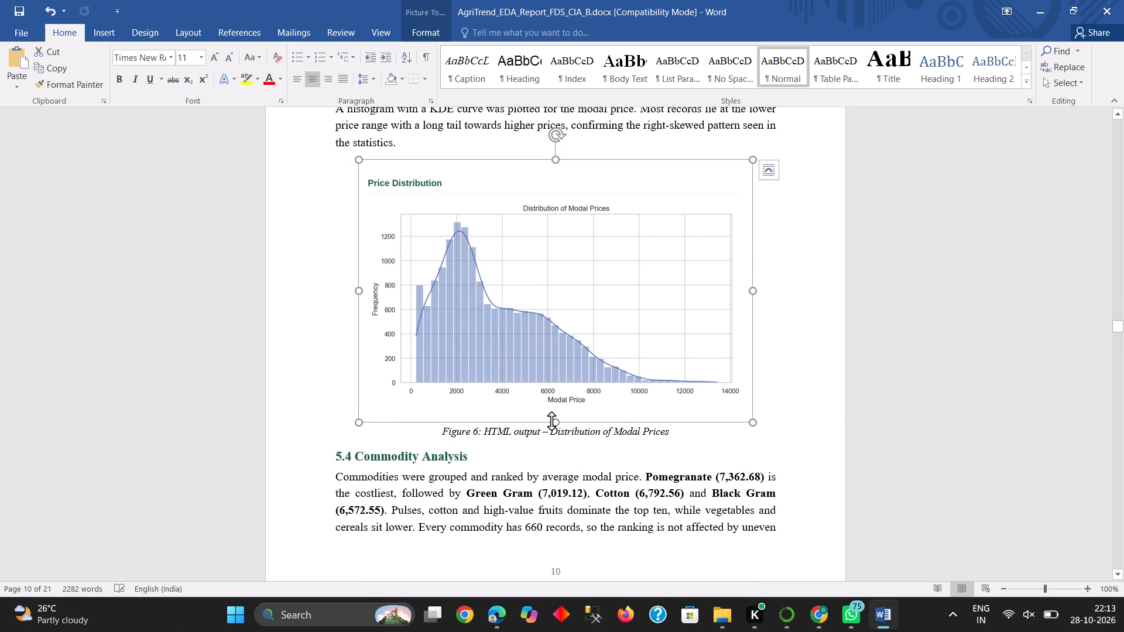
pyautogui.moveTo(556, 424); pyautogui.dragTo(556, 448)
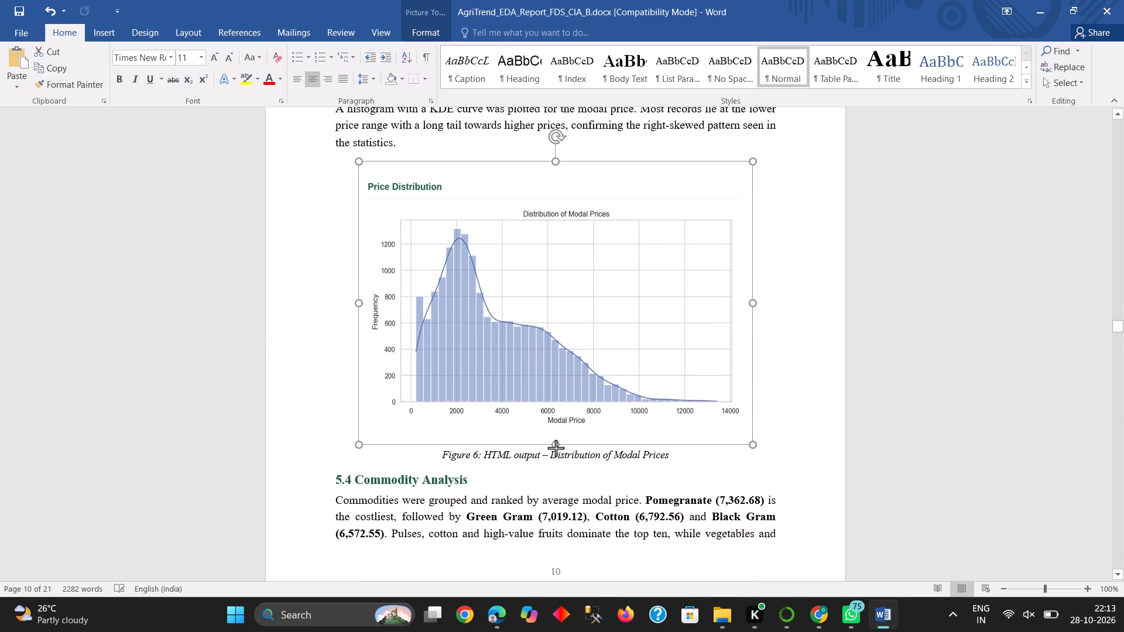
pyautogui.moveTo(556, 448); pyautogui.dragTo(556, 451)
# Increase the height of the Figure 5 Descriptive Statistics table image so section 5.4 starts on page 11.
pyautogui.scroll(2, 556, 451)
pyautogui.click(539, 331)
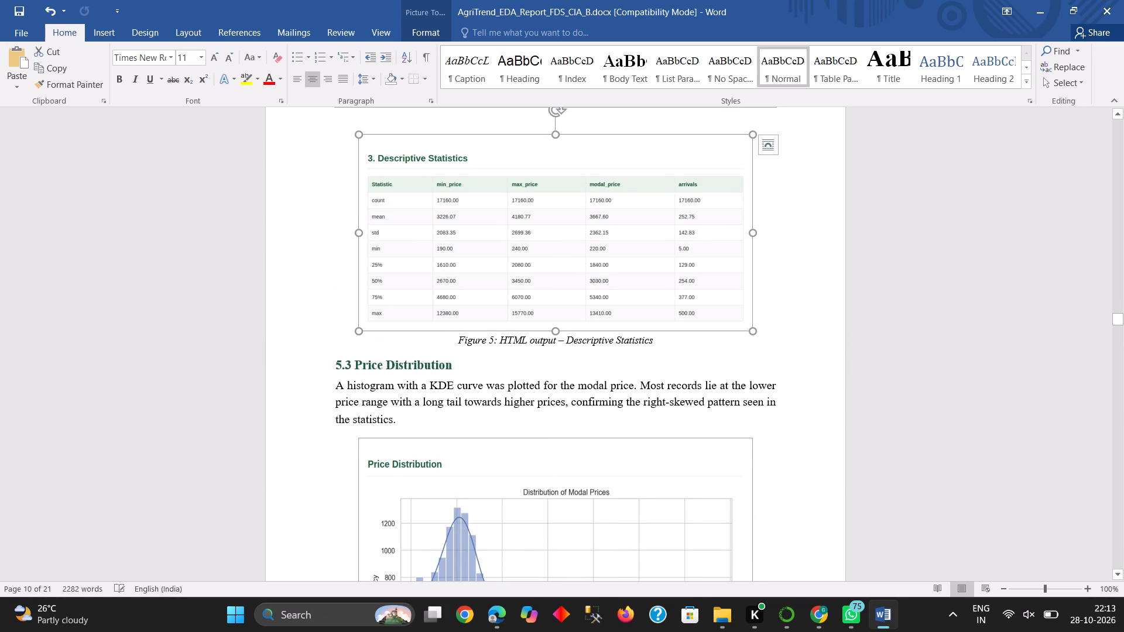
pyautogui.moveTo(555, 329); pyautogui.dragTo(550, 357)
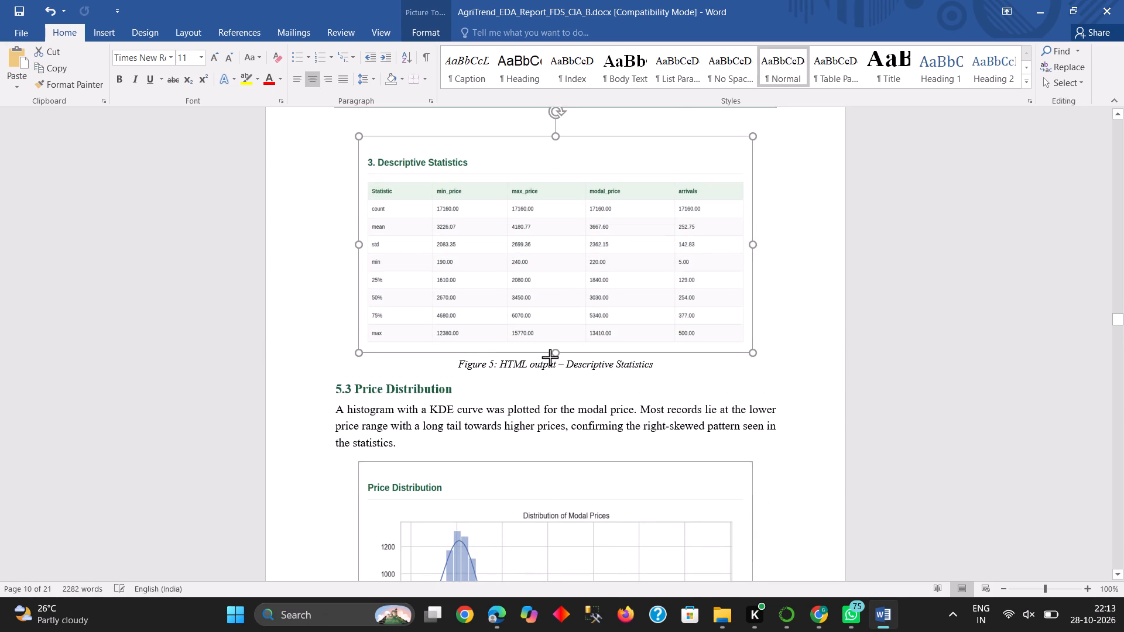
pyautogui.moveTo(550, 357); pyautogui.dragTo(551, 382)
# Check how the figures and blank spaces fall on pages 10 to 14, from section 5.4 through section 5.6.
pyautogui.scroll(-3, 551, 382)
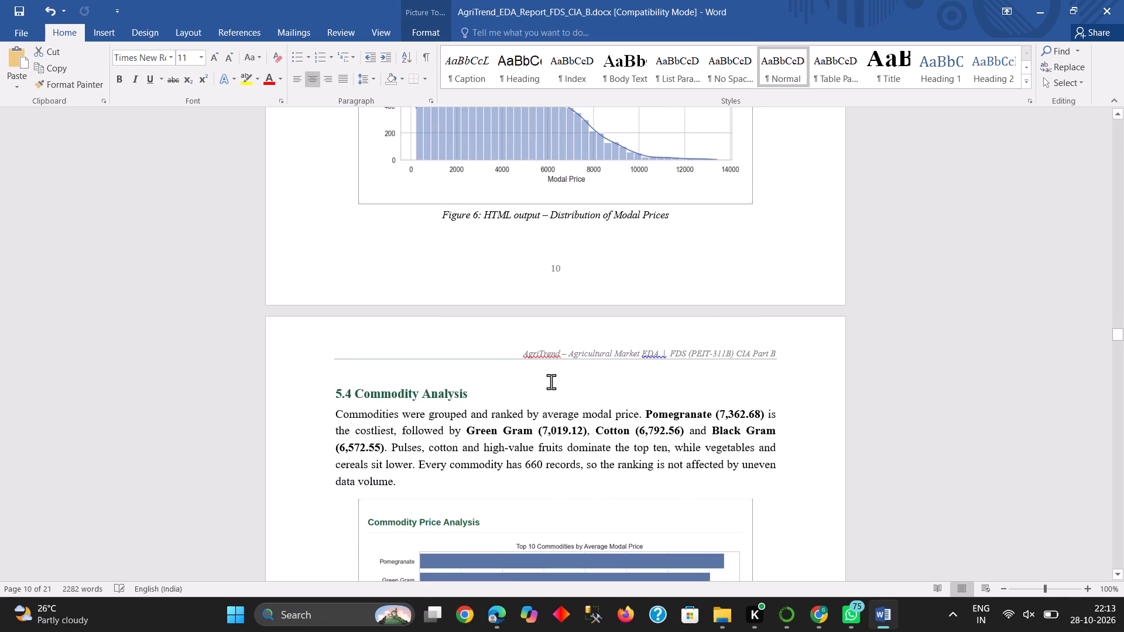
pyautogui.scroll(-3, 551, 382)
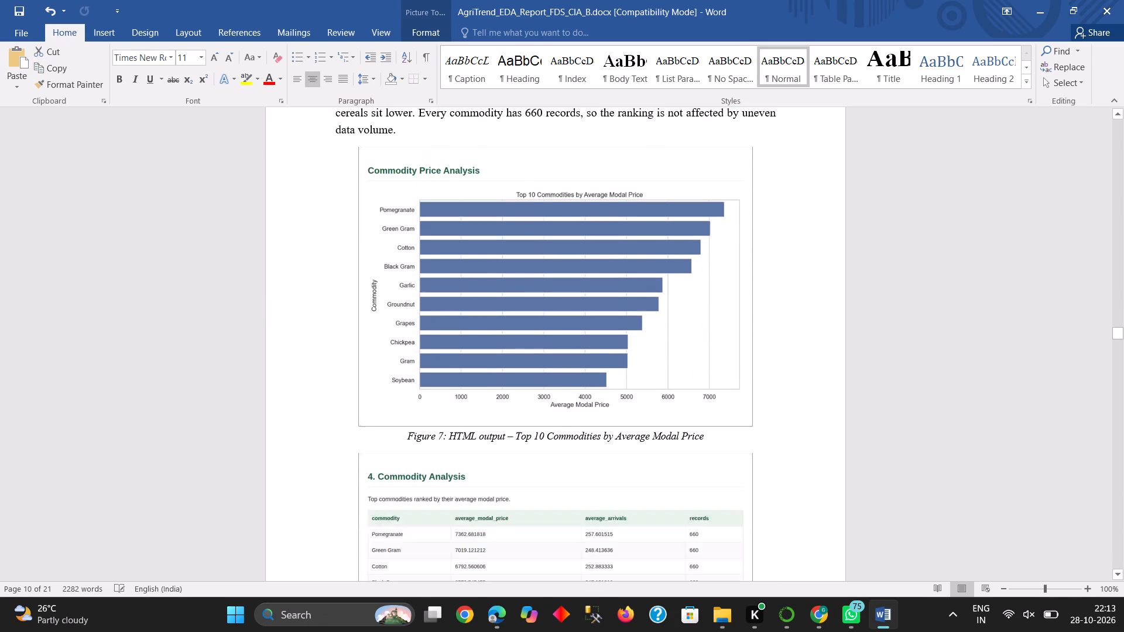
pyautogui.scroll(-5, 551, 382)
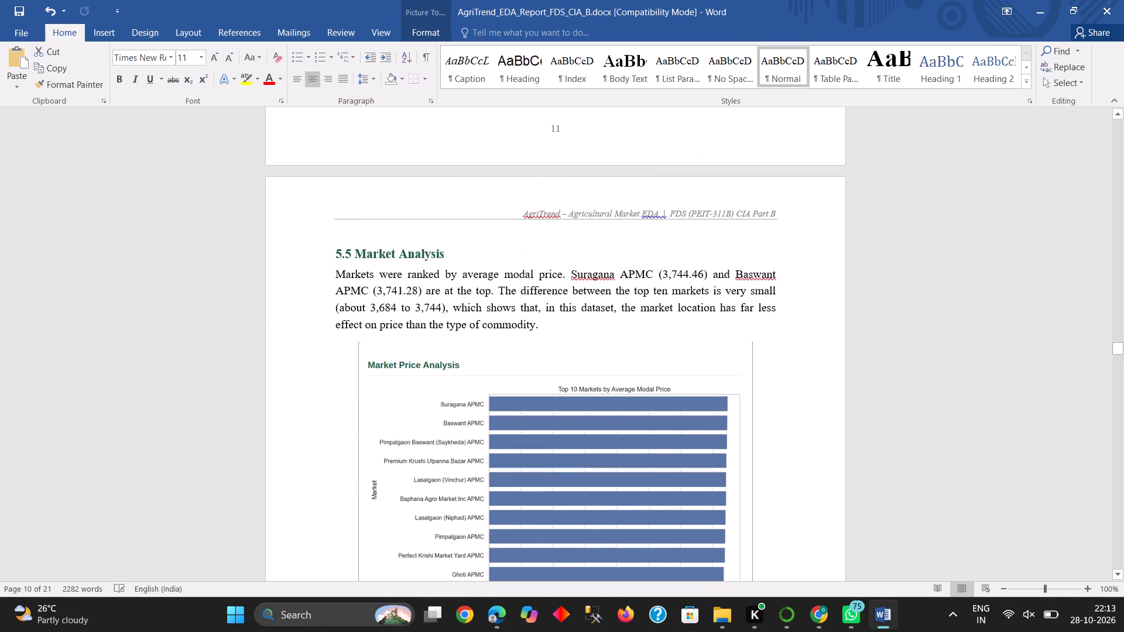
pyautogui.scroll(-3, 551, 382)
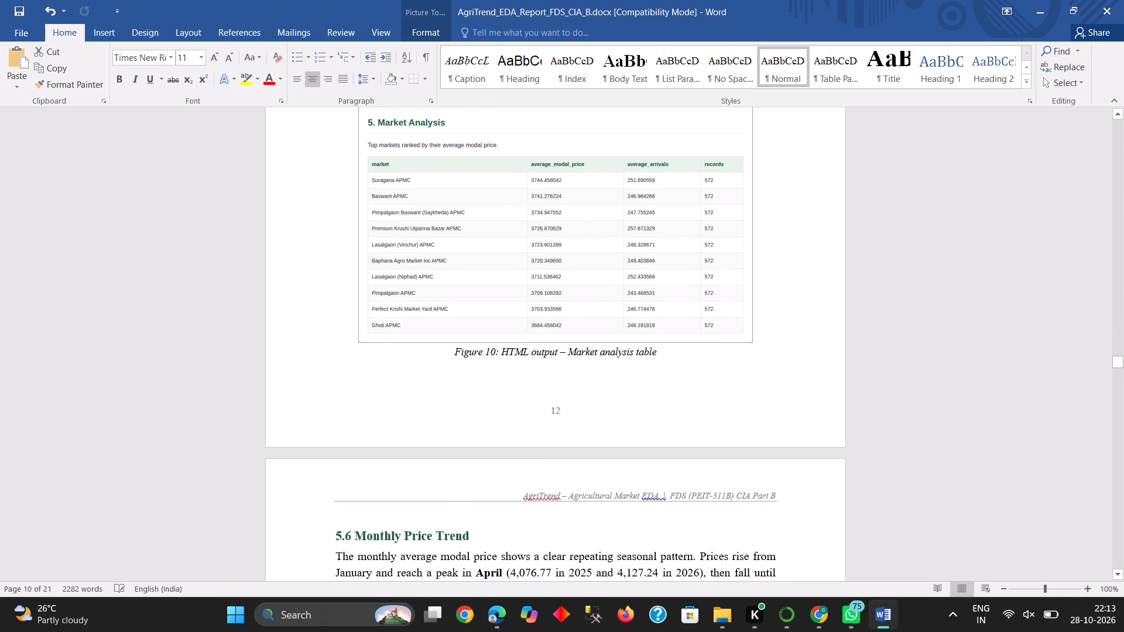
pyautogui.hscroll(1, 563, 346)
pyautogui.scroll(-2, 563, 346)
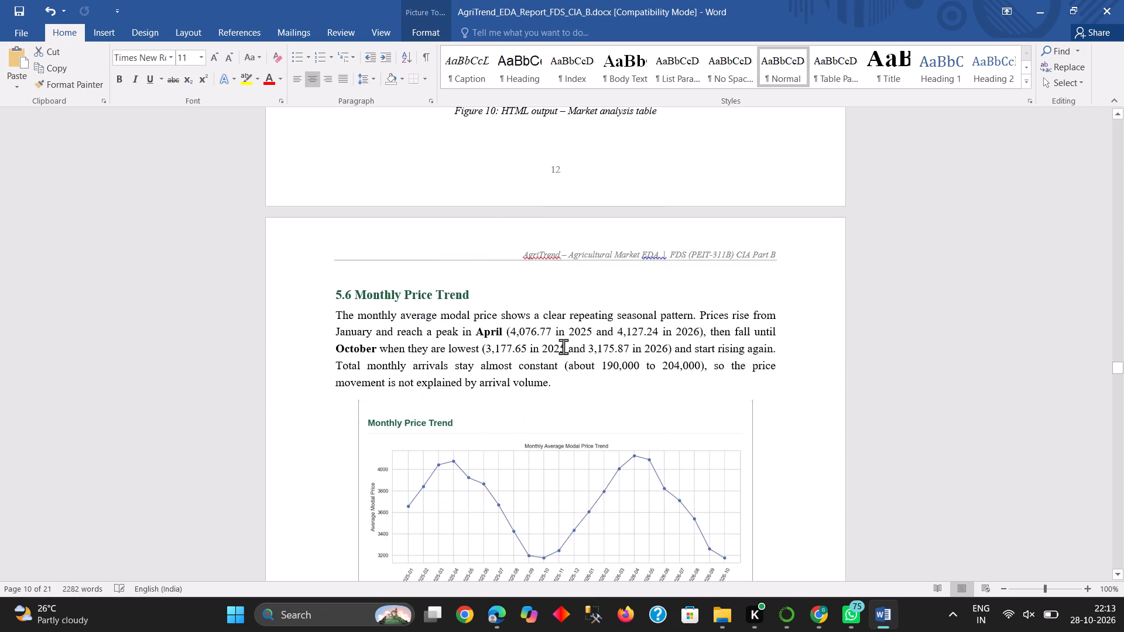
pyautogui.scroll(-2, 563, 346)
pyautogui.scroll(2, 563, 346)
pyautogui.scroll(-3, 563, 346)
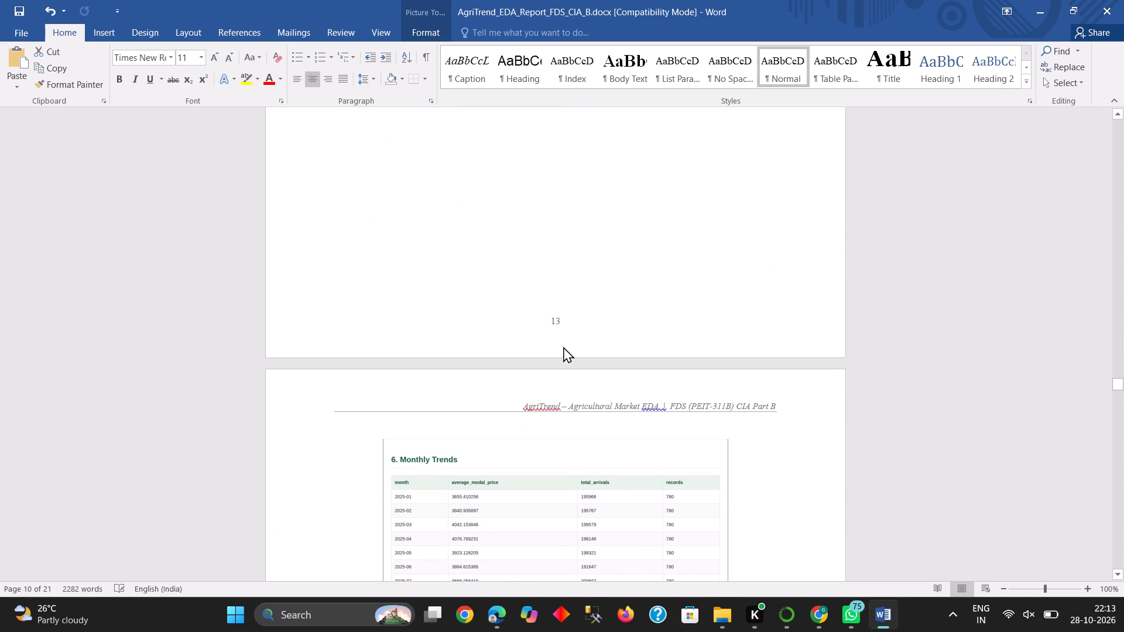
pyautogui.scroll(2, 563, 346)
pyautogui.click(556, 269)
pyautogui.scroll(1, 556, 269)
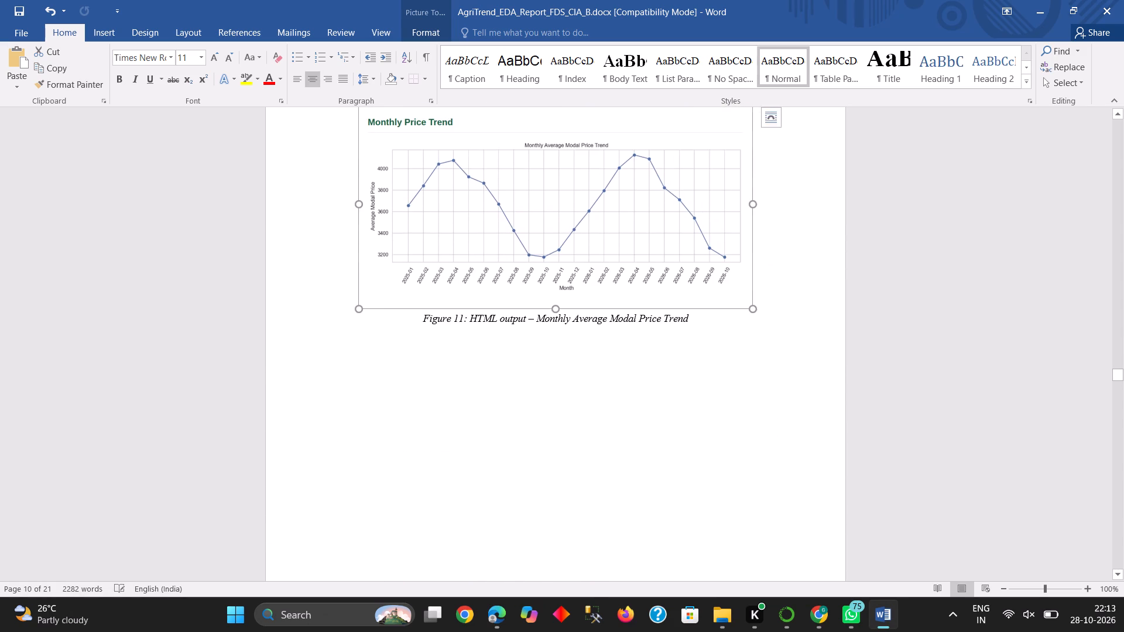
pyautogui.scroll(1, 556, 269)
pyautogui.scroll(-4, 556, 269)
# Reduce the height of the Figure 12 Monthly Trends table image so it fits on page 13 below Figure 11.
pyautogui.click(557, 461)
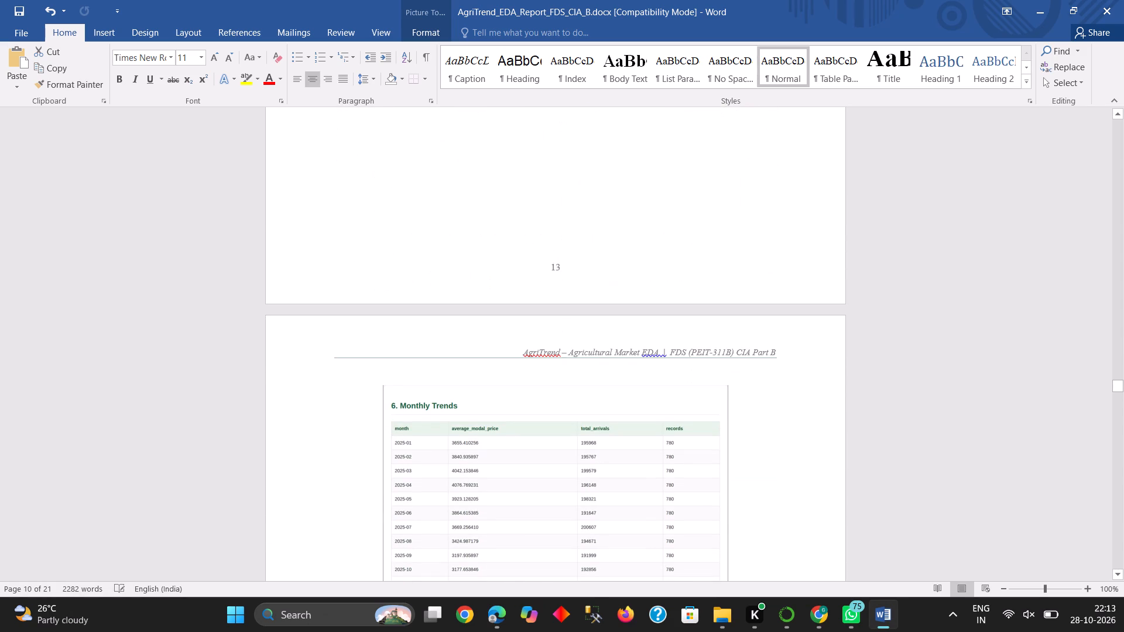
pyautogui.scroll(-1, 557, 461)
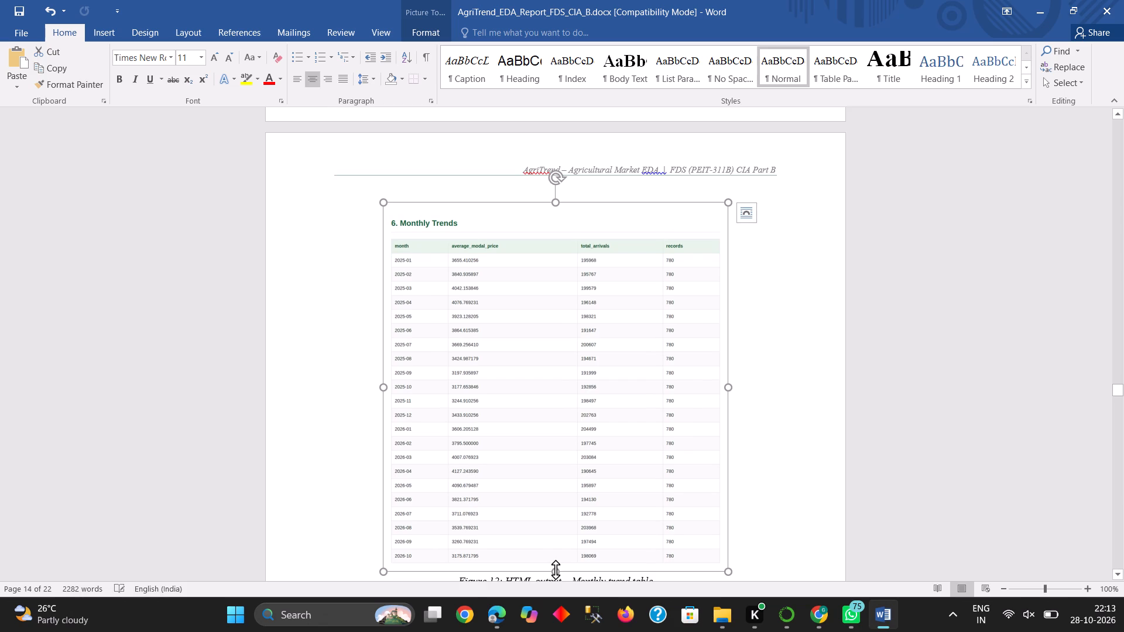
pyautogui.moveTo(556, 569); pyautogui.dragTo(570, 515)
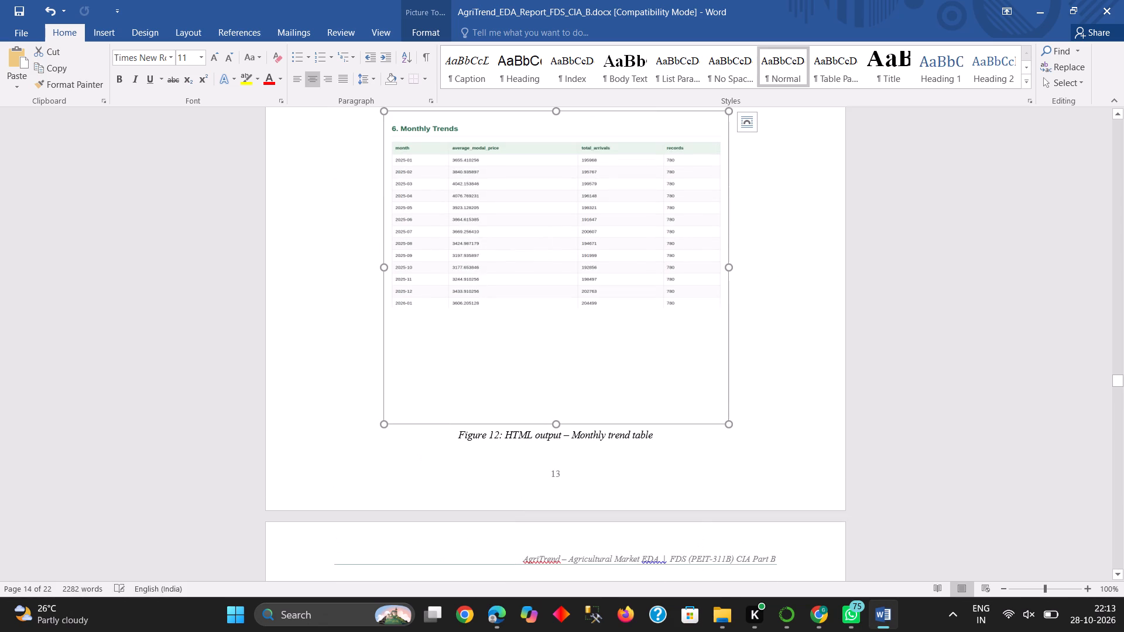
# Widen the Figure 12 Monthly Trends table image to about the width of Figure 11, keeping its height.
pyautogui.moveTo(728, 266); pyautogui.dragTo(767, 271)
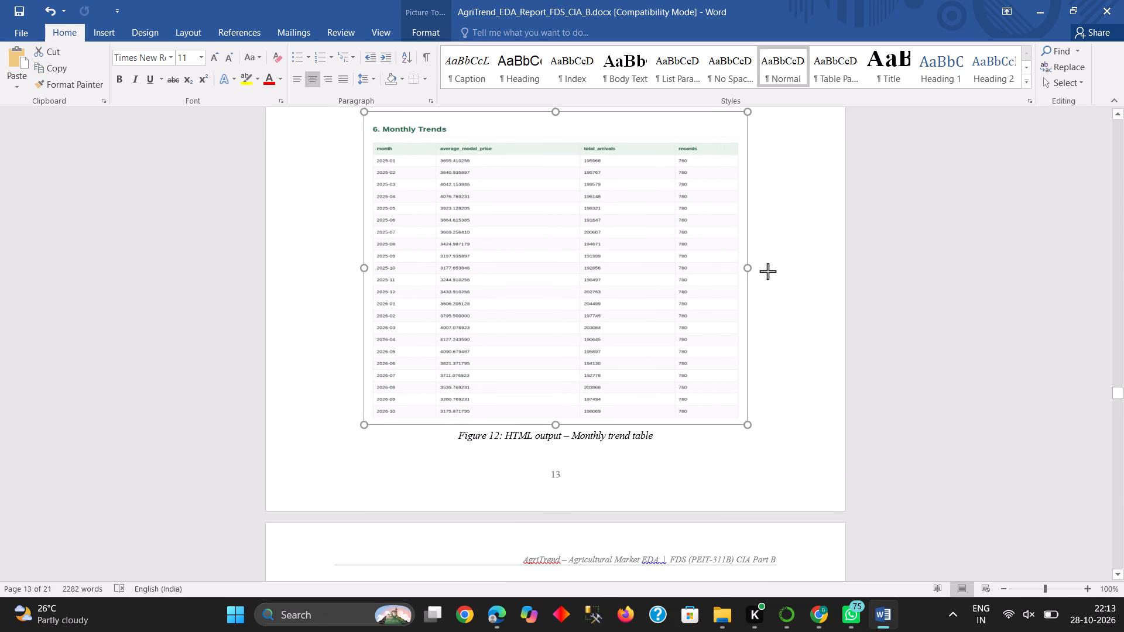
pyautogui.moveTo(767, 271); pyautogui.dragTo(774, 272)
pyautogui.scroll(1, 774, 272)
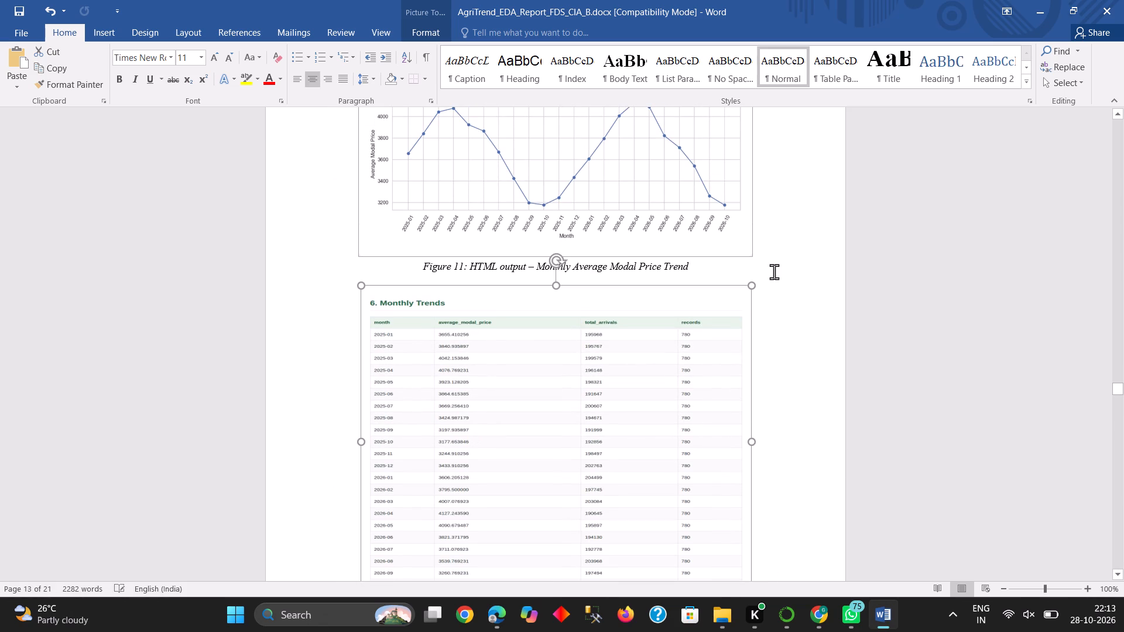
# Check how the figures and blank spaces fall on pages 13 to 15, from section 5.7 through section 5.10.
pyautogui.scroll(-5, 752, 354)
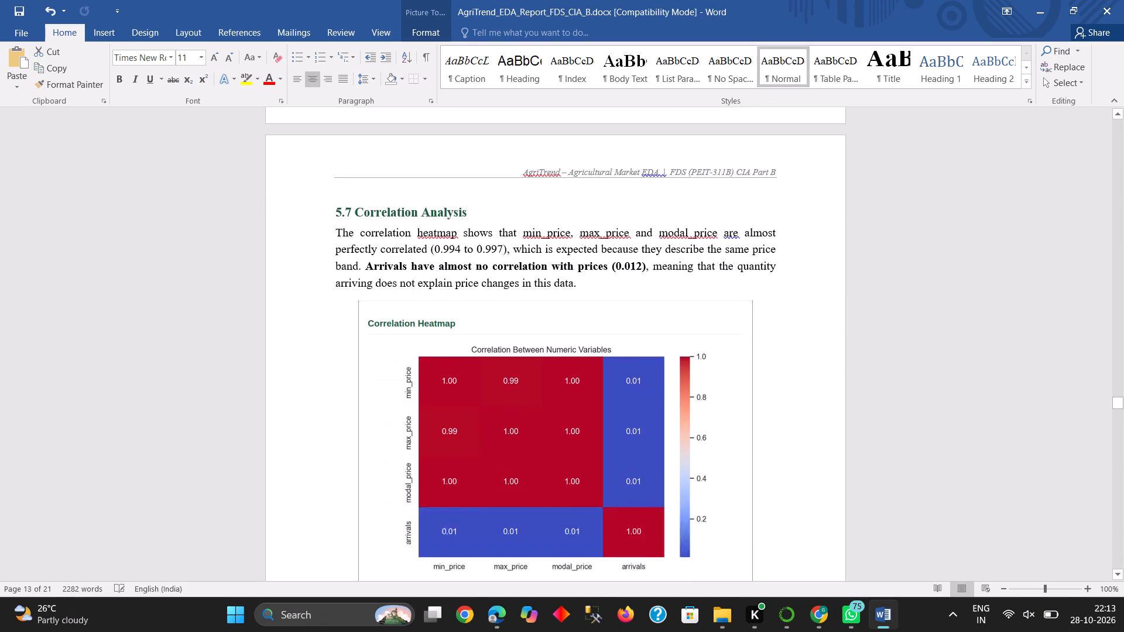
pyautogui.scroll(-3, 752, 354)
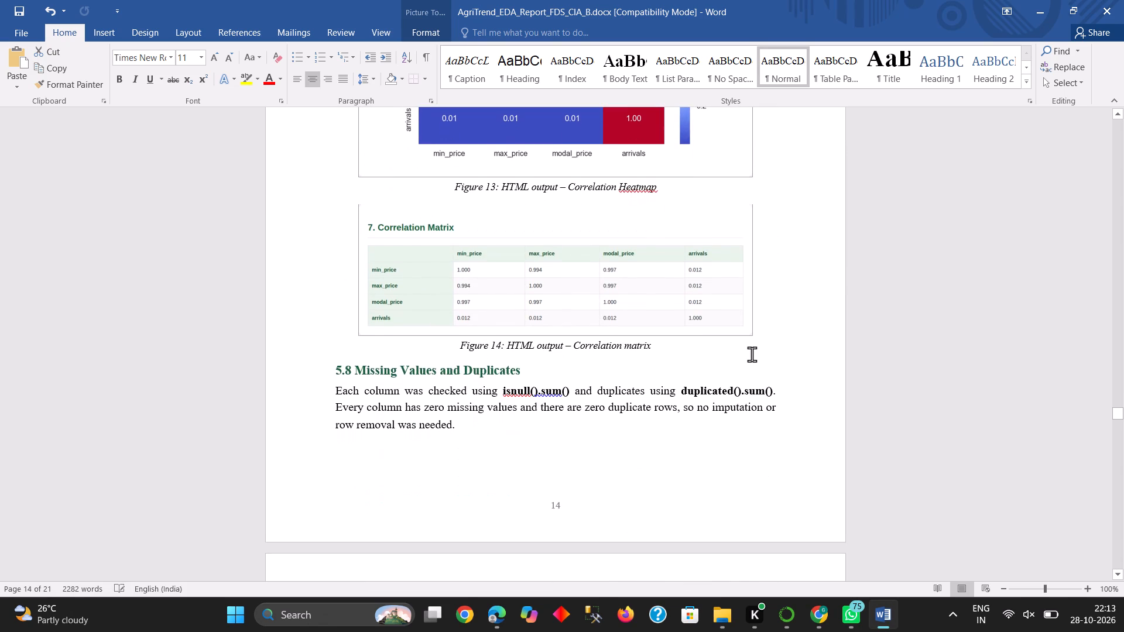
pyautogui.scroll(-4, 752, 354)
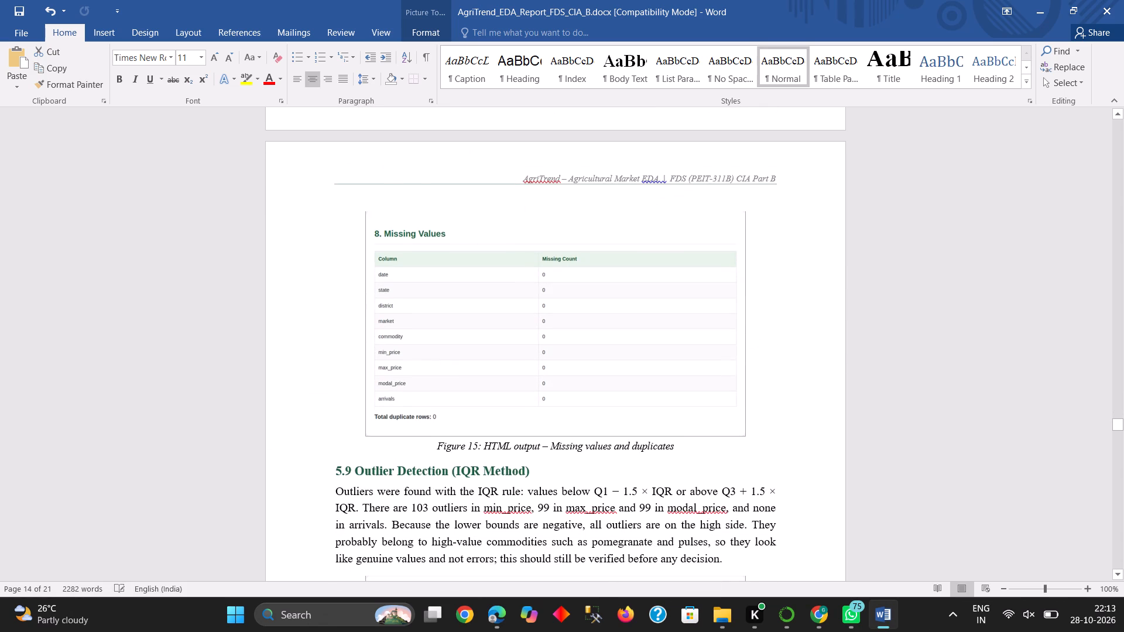
pyautogui.scroll(-4, 664, 358)
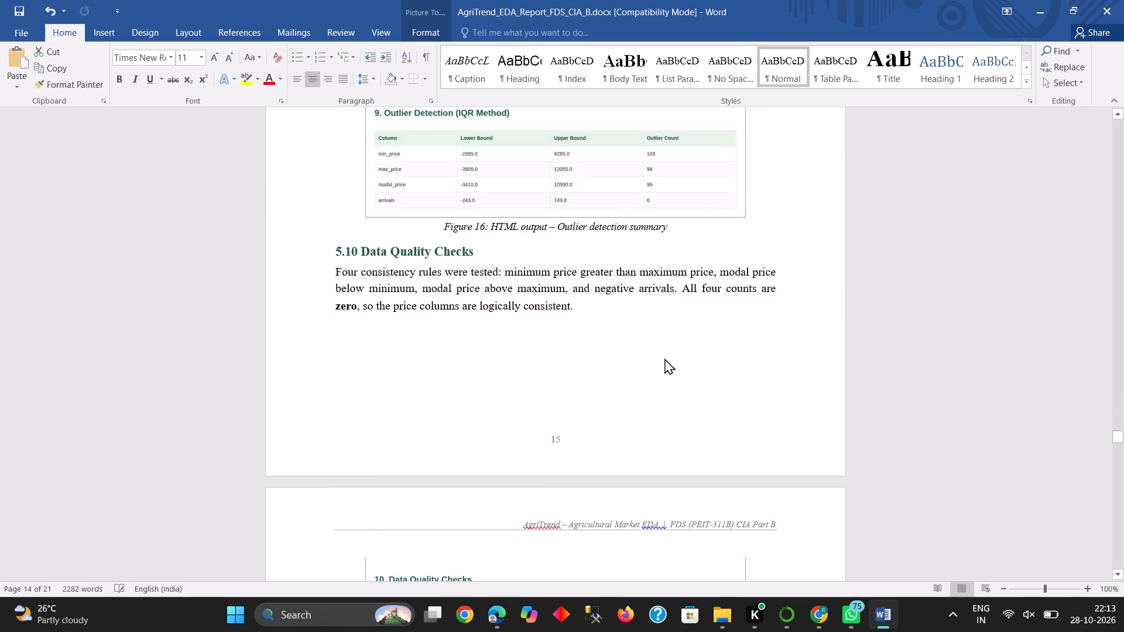
pyautogui.scroll(-1, 664, 358)
pyautogui.scroll(3, 664, 358)
pyautogui.scroll(-1, 664, 358)
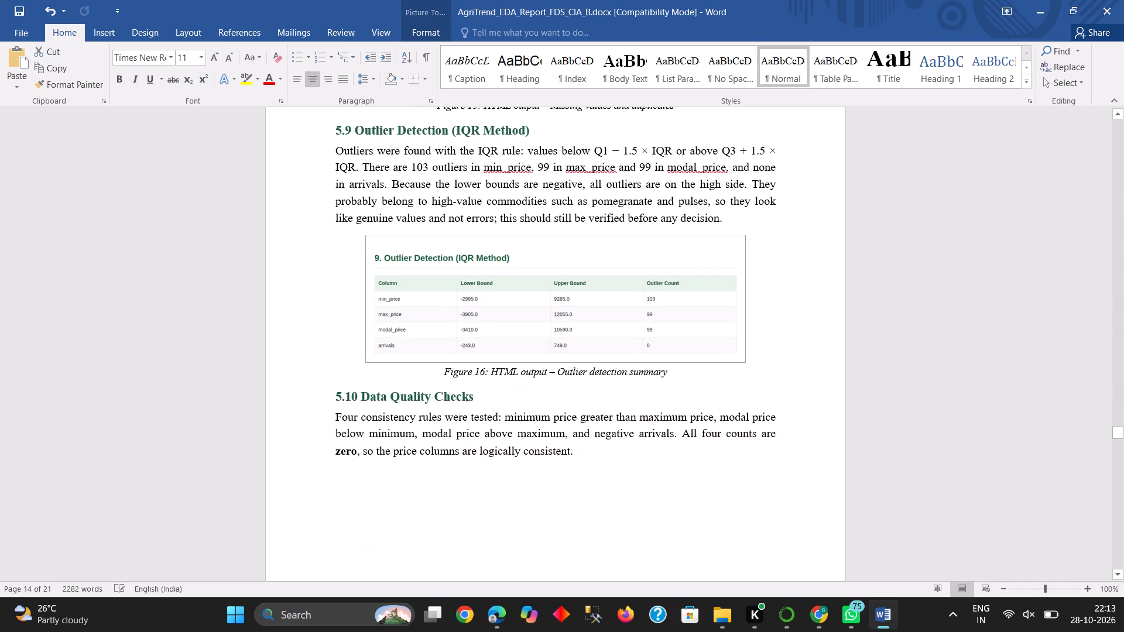
# Increase the height of the Figure 15 Missing Values table image on page 15 slightly to use the blank space.
pyautogui.click(619, 326)
pyautogui.scroll(2, 557, 316)
pyautogui.click(557, 316)
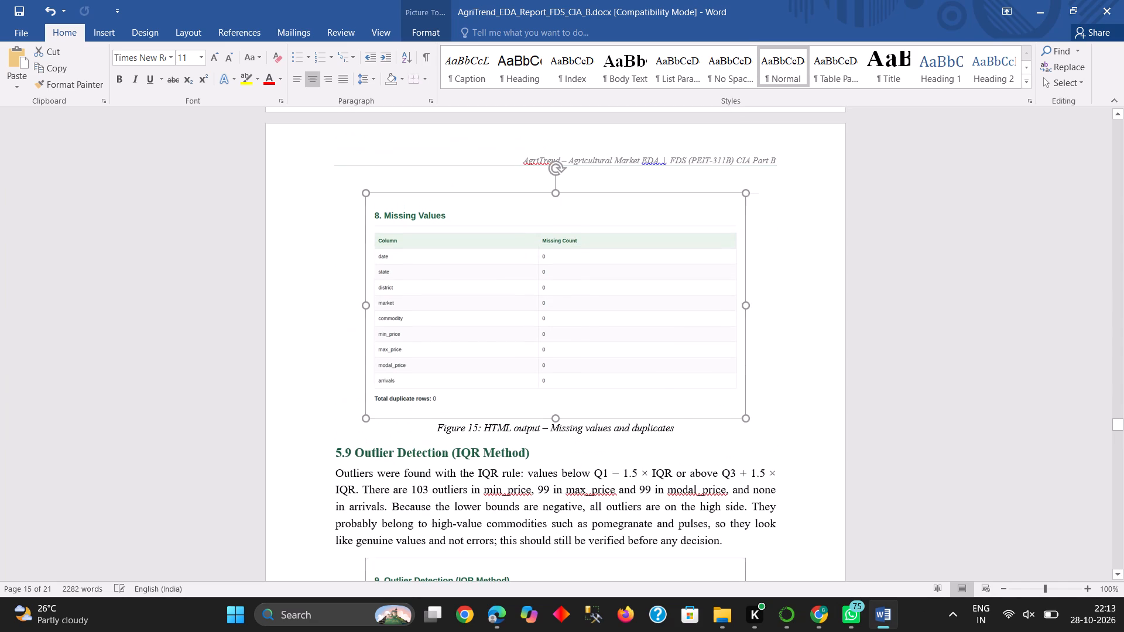
pyautogui.moveTo(553, 418); pyautogui.dragTo(554, 441)
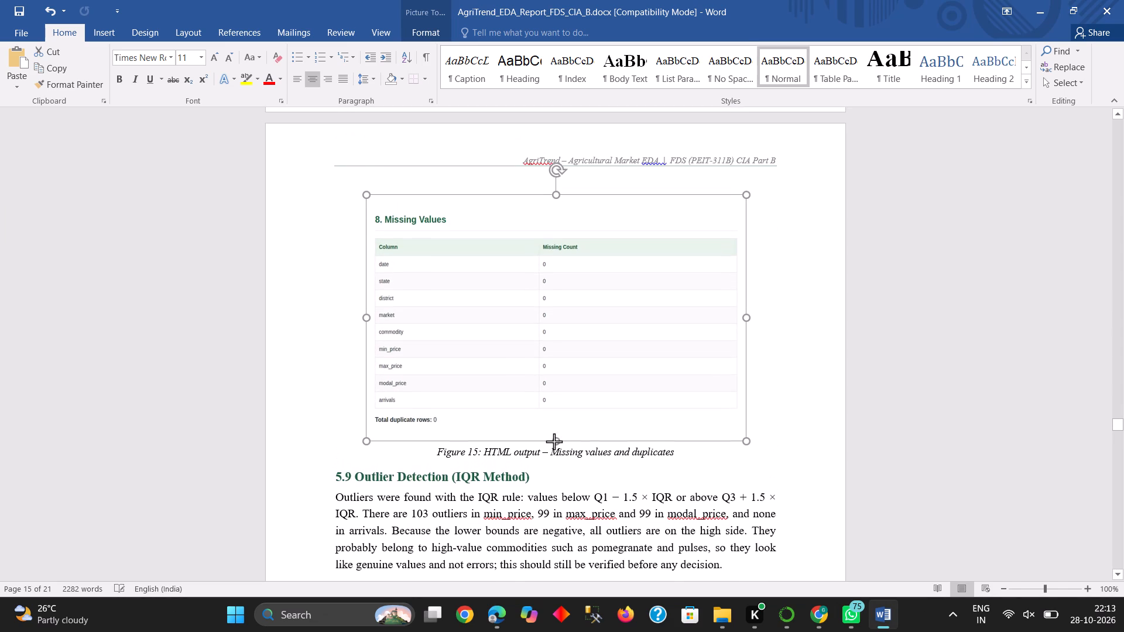
pyautogui.moveTo(554, 441); pyautogui.dragTo(555, 451)
pyautogui.scroll(-5, 555, 451)
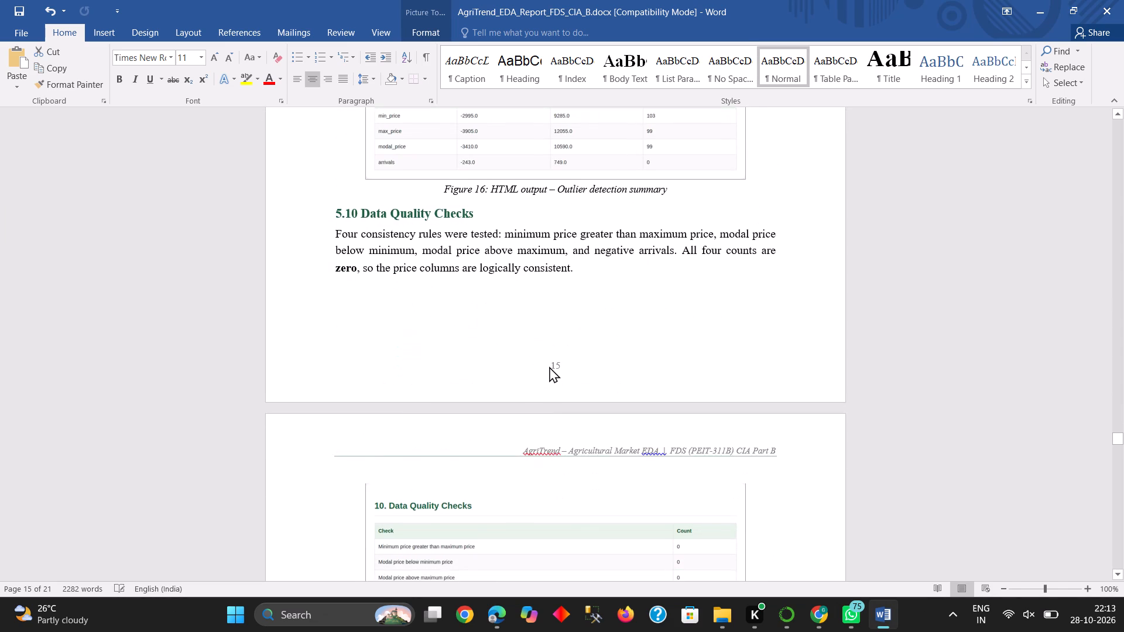
# Enlarge the Figure 16 Outlier Detection table image slightly in both height and width.
pyautogui.scroll(1, 549, 366)
pyautogui.click(571, 219)
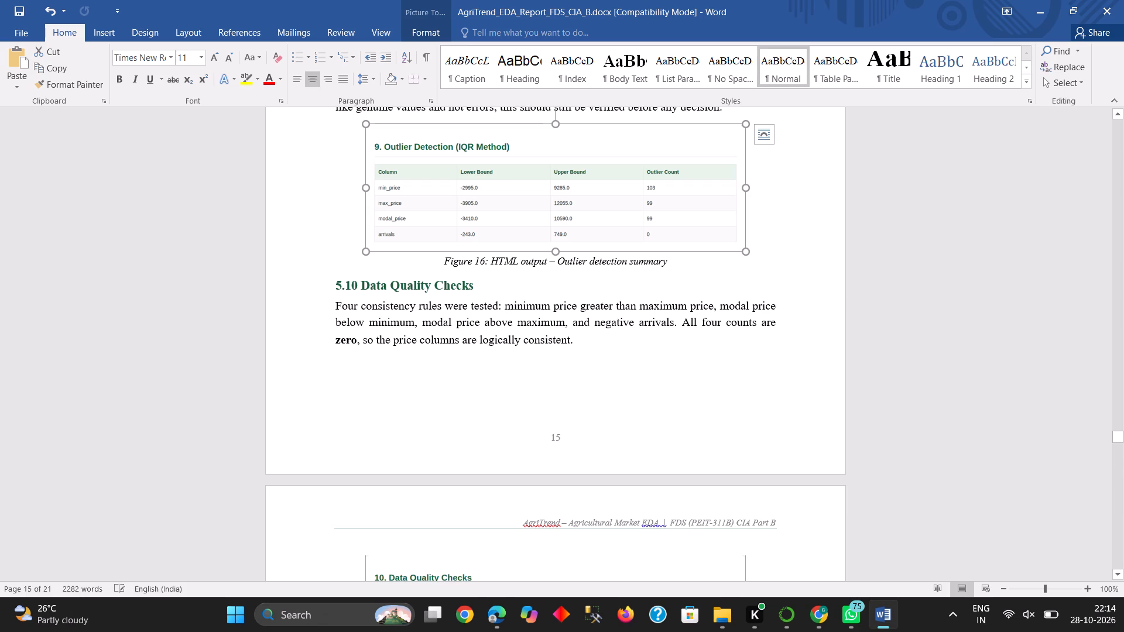
pyautogui.moveTo(558, 256); pyautogui.dragTo(558, 278)
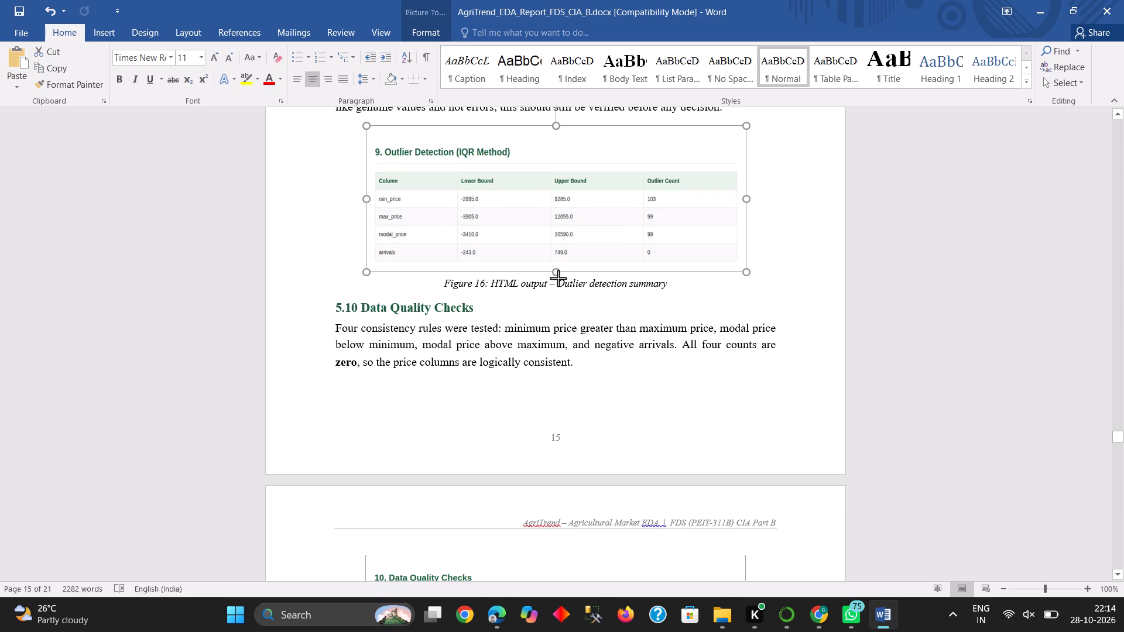
pyautogui.moveTo(558, 278); pyautogui.dragTo(558, 283)
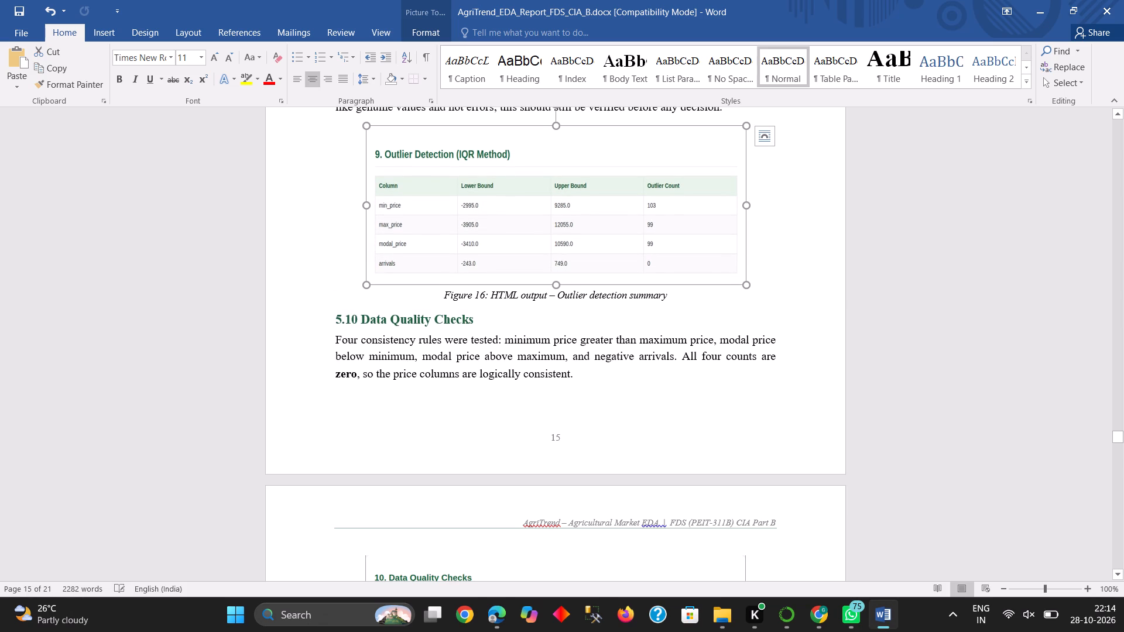
pyautogui.moveTo(746, 205); pyautogui.dragTo(778, 205)
# Insert three blank lines after the Figure 16 caption so section 5.10 Data Quality Checks starts on page 16.
pyautogui.click(714, 298)
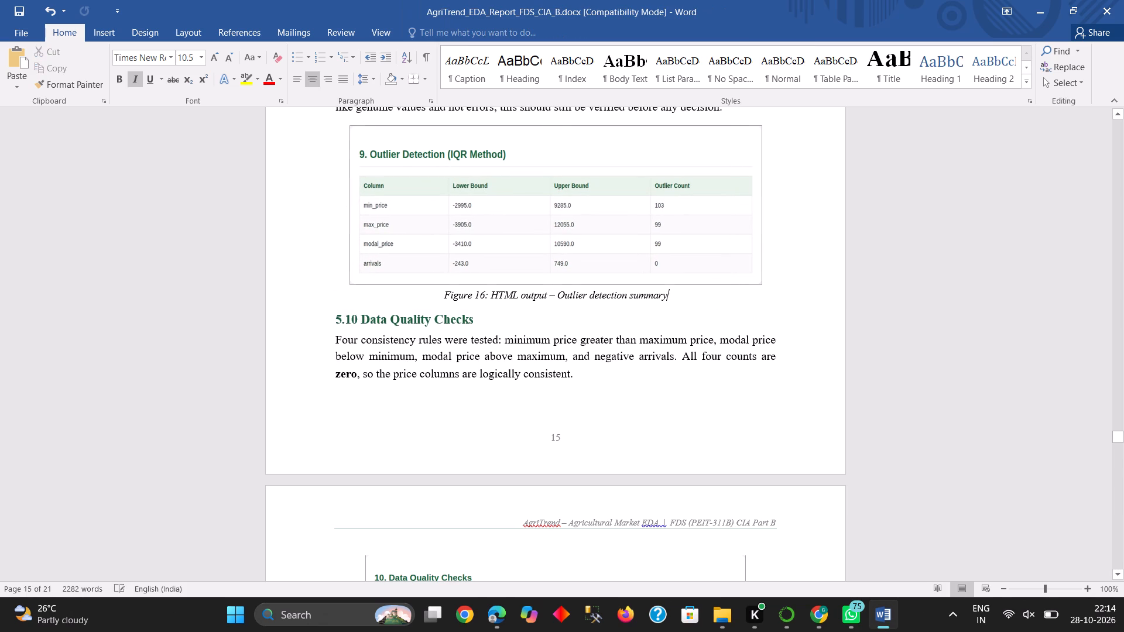
pyautogui.press('Return')
pyautogui.press('Return')
pyautogui.press('Return')
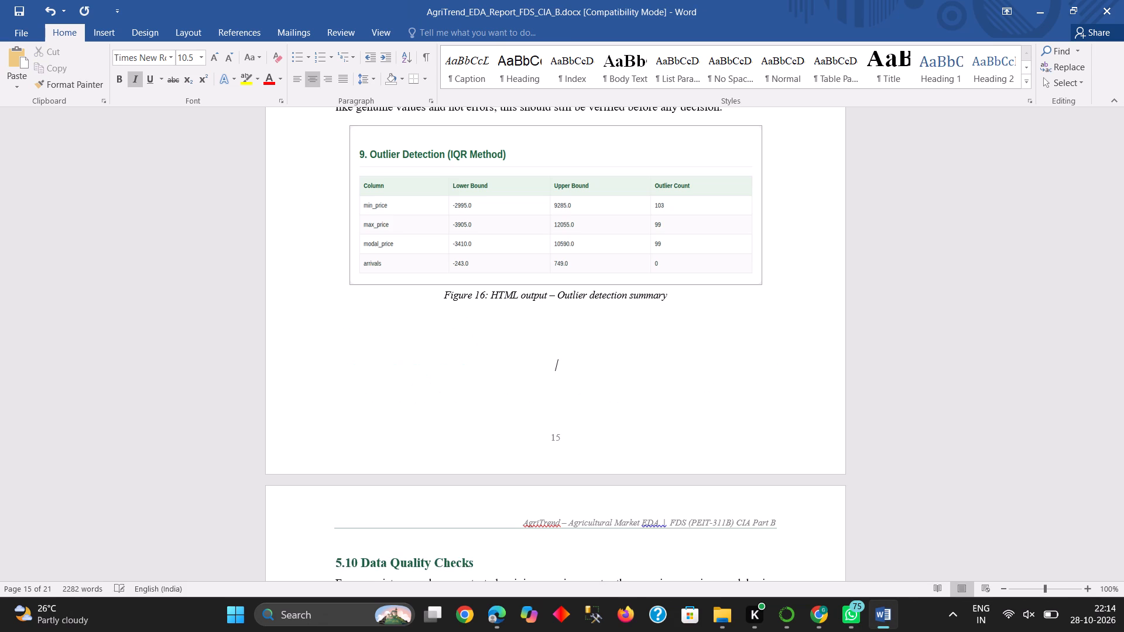
# Review the layout of the remaining pages, from section 5.10 through the Appendix of key code snippets.
pyautogui.scroll(-4, 714, 298)
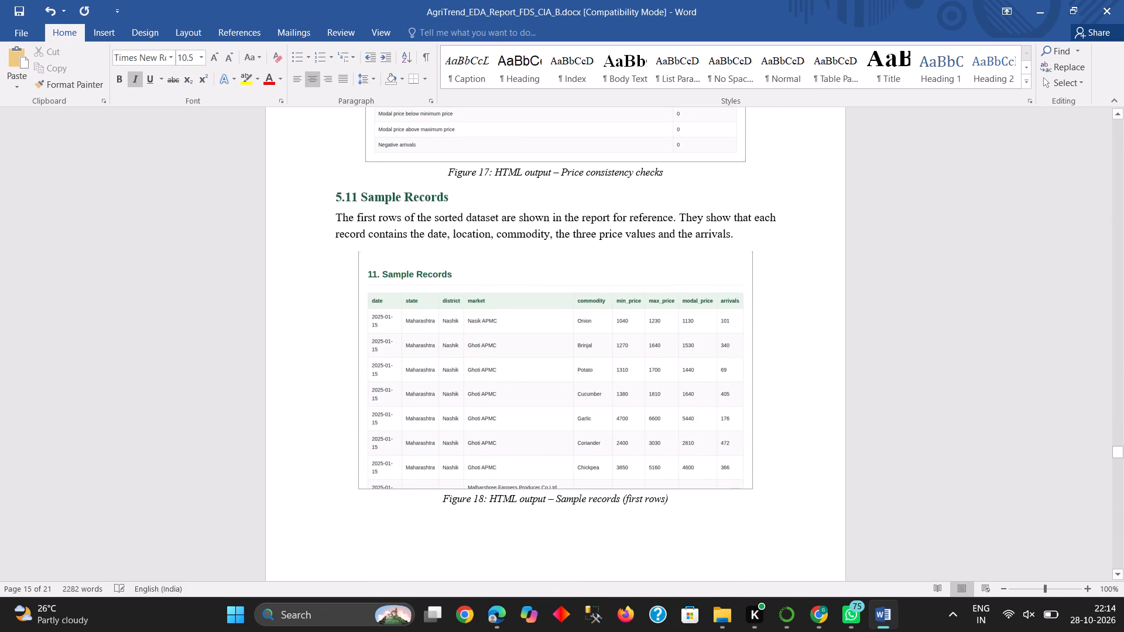
pyautogui.scroll(-4, 714, 298)
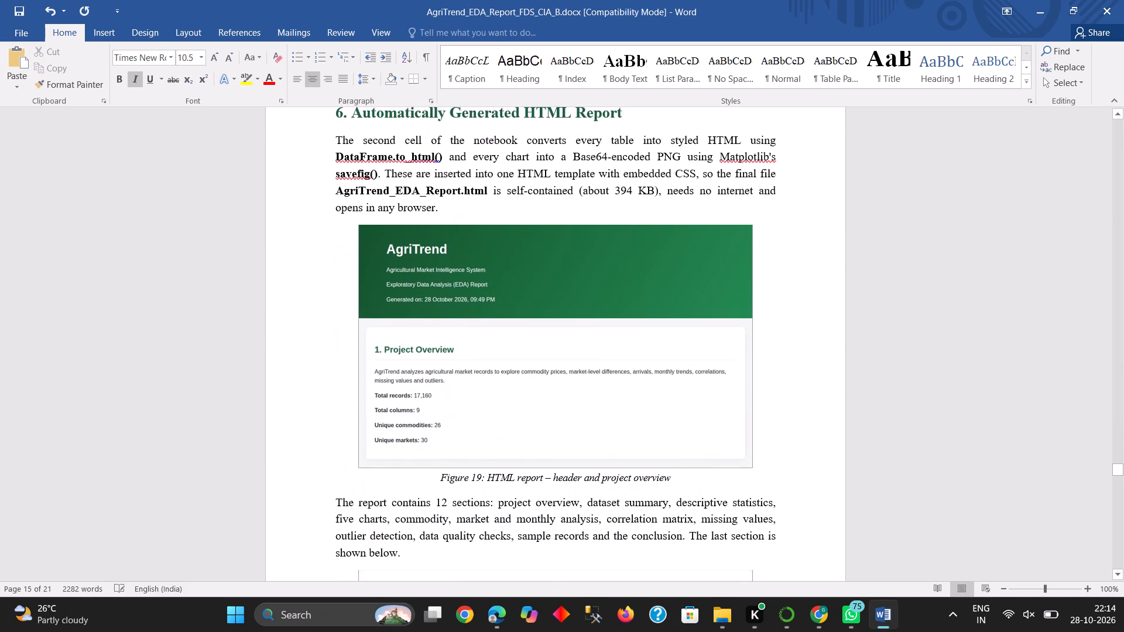
pyautogui.scroll(-2, 714, 298)
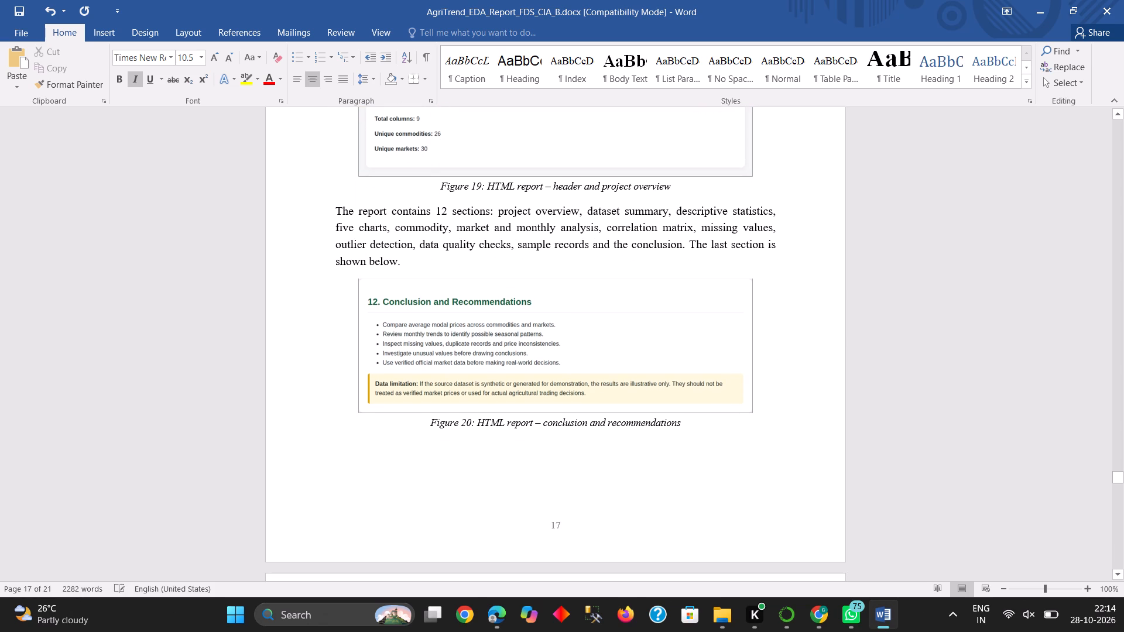
pyautogui.scroll(-4, 601, 391)
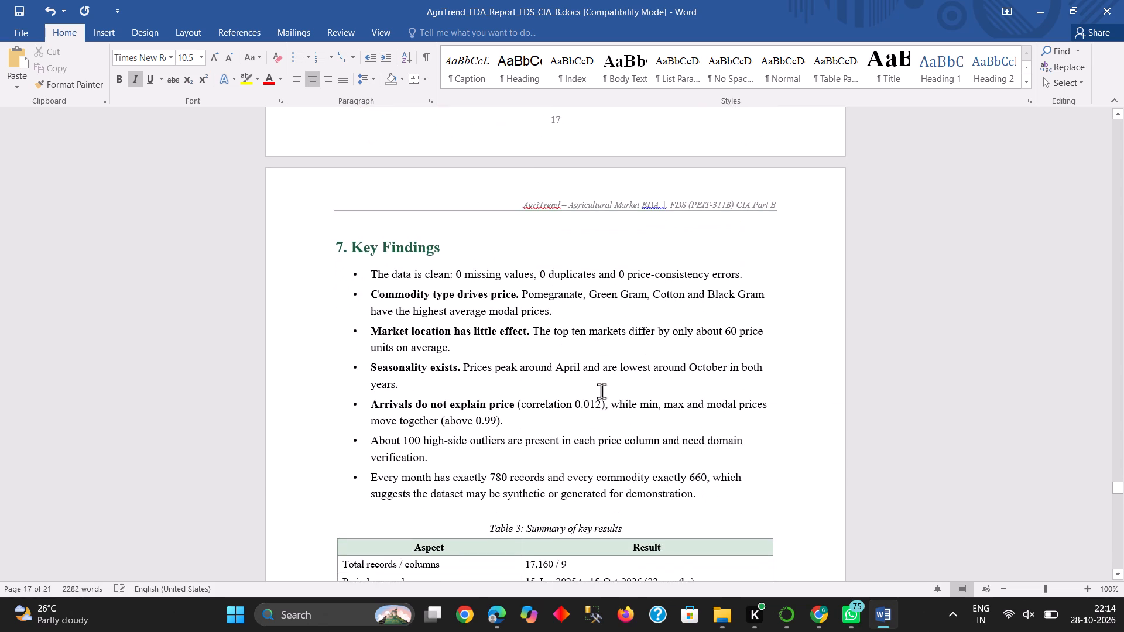
pyautogui.scroll(-2, 601, 391)
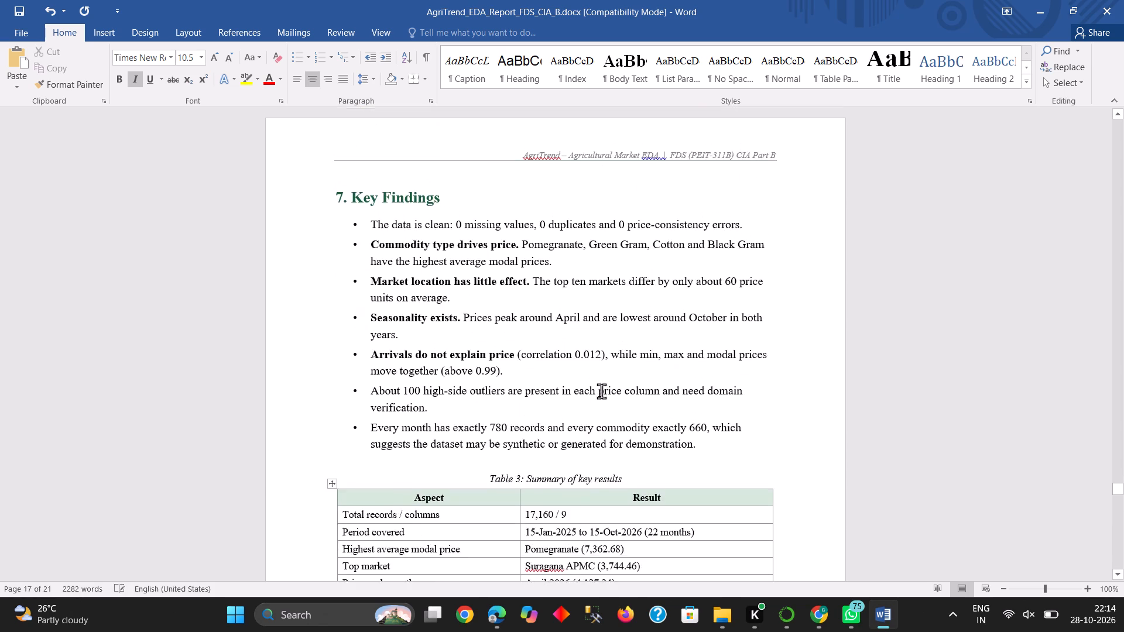
pyautogui.scroll(-2, 601, 391)
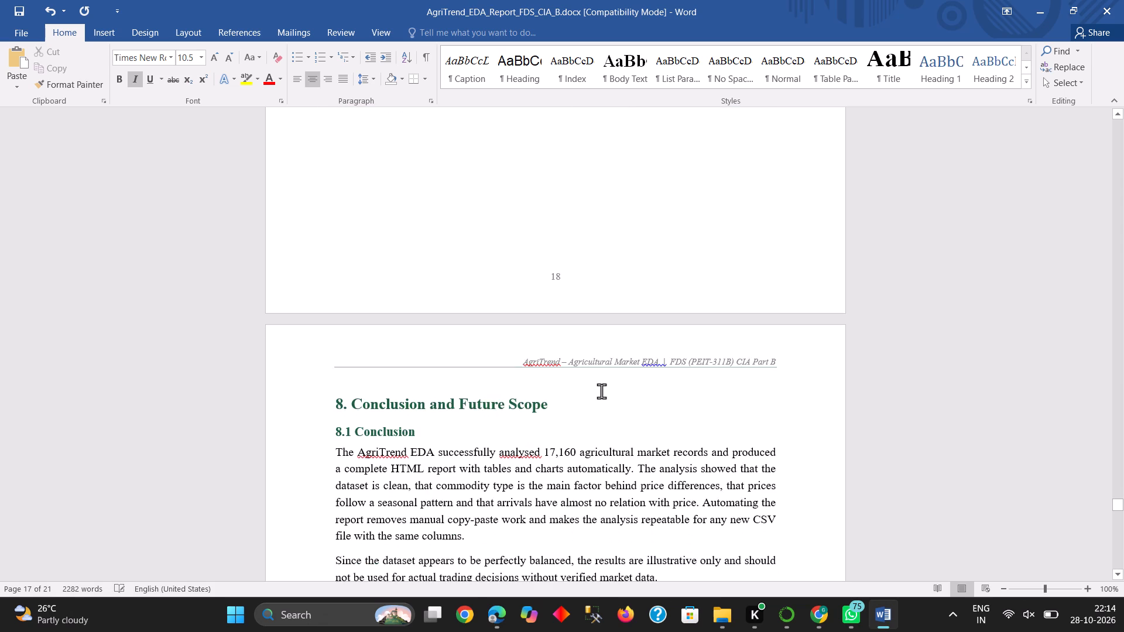
pyautogui.scroll(-5, 601, 391)
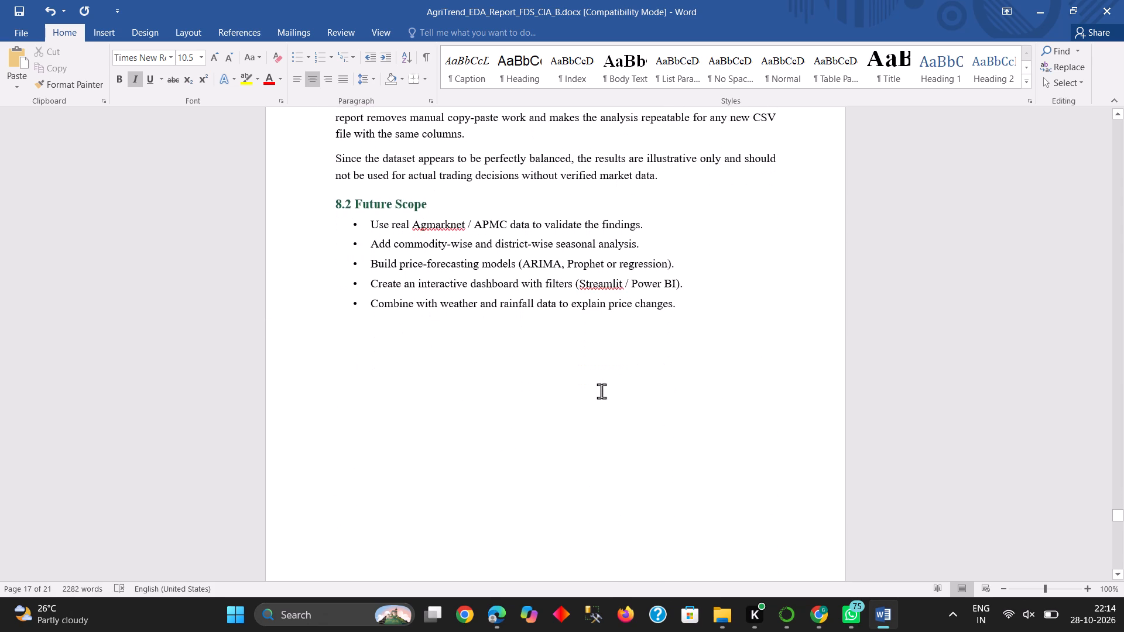
pyautogui.scroll(-7, 601, 391)
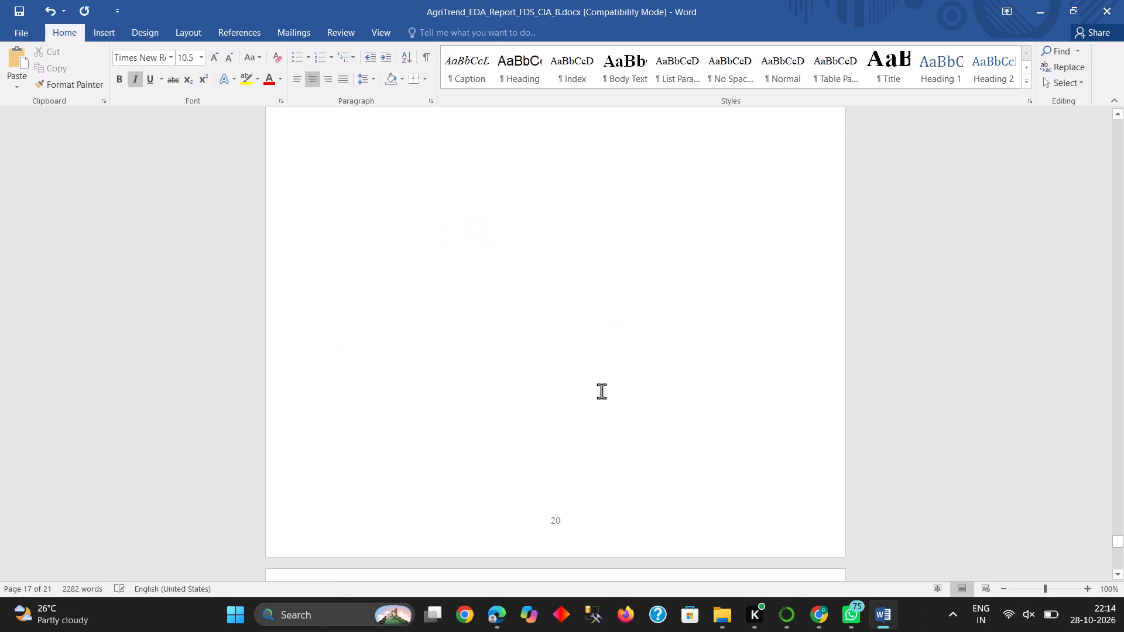
pyautogui.scroll(-3, 601, 391)
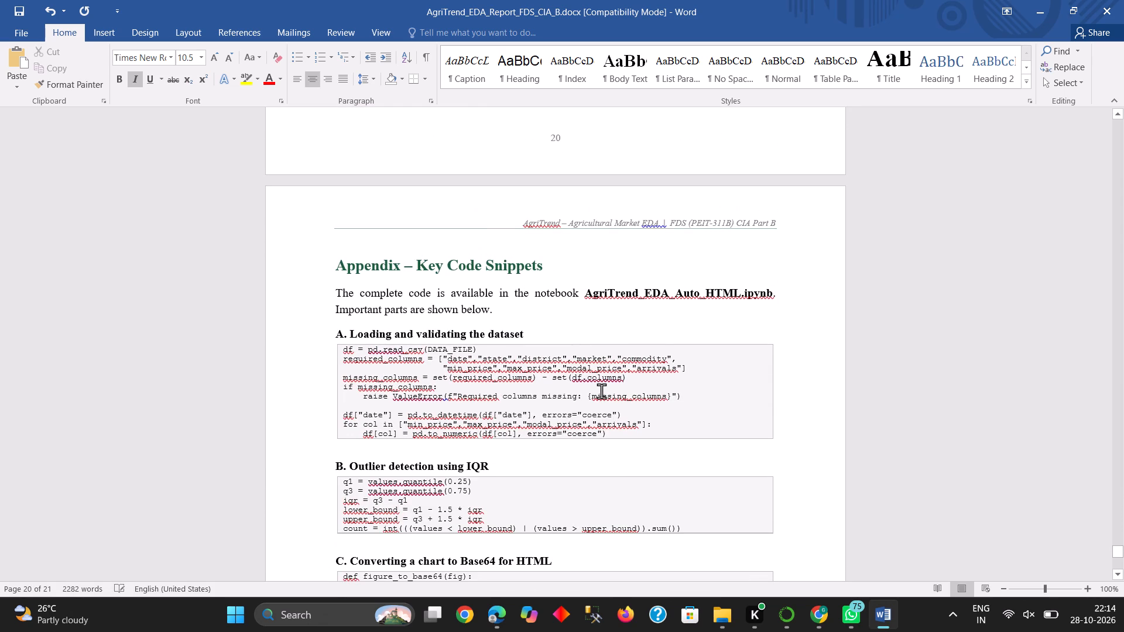
pyautogui.scroll(-1, 601, 391)
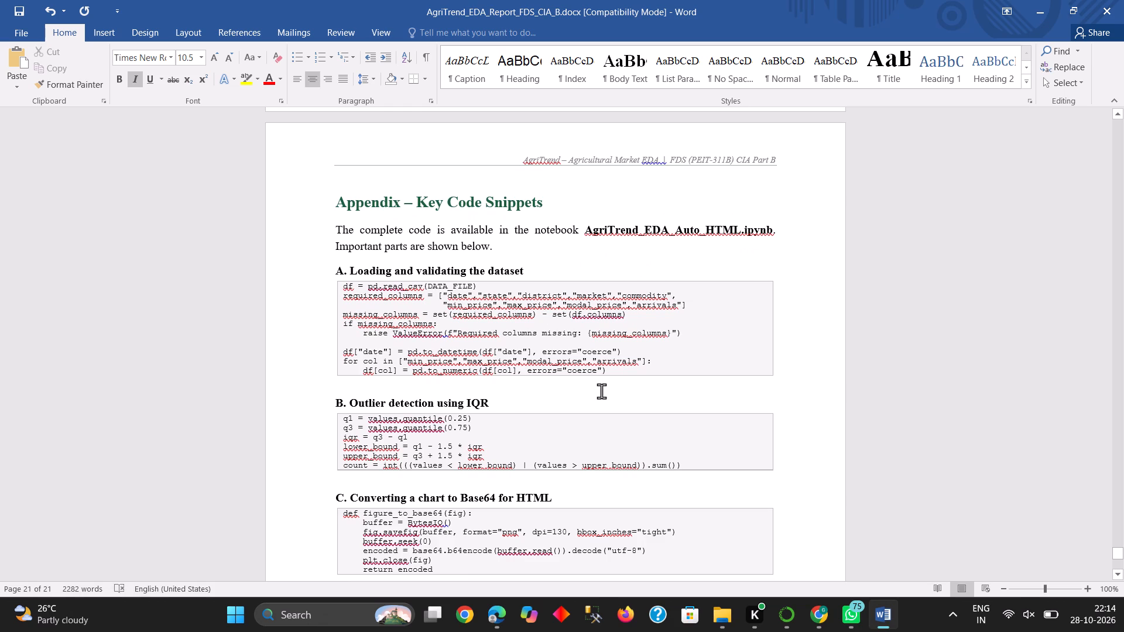
pyautogui.scroll(-1, 601, 391)
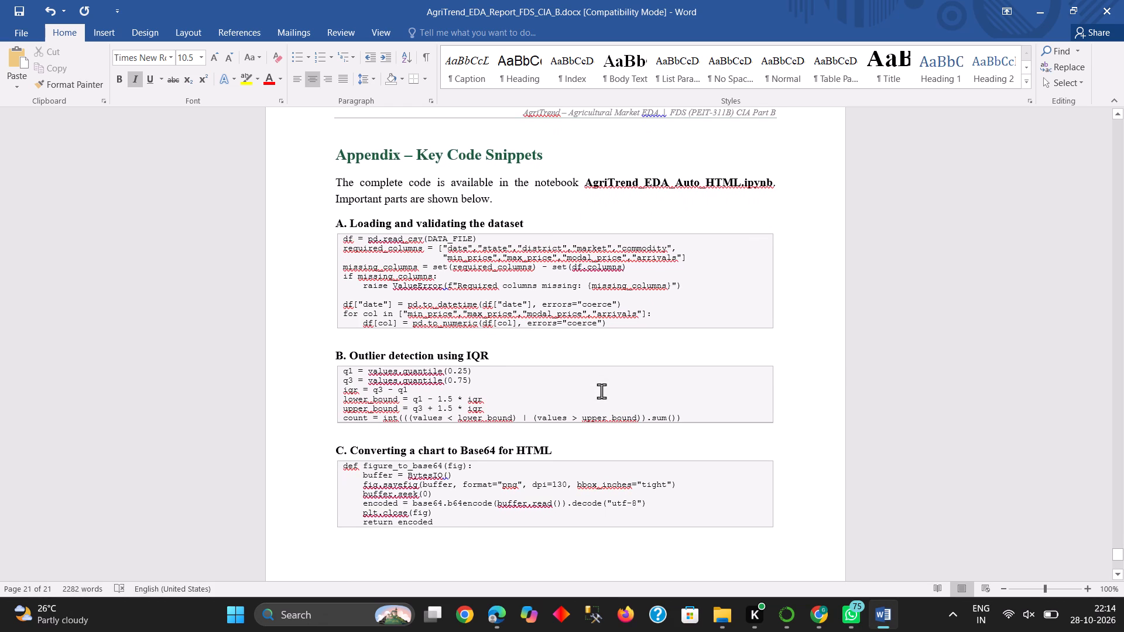
pyautogui.scroll(-2, 601, 391)
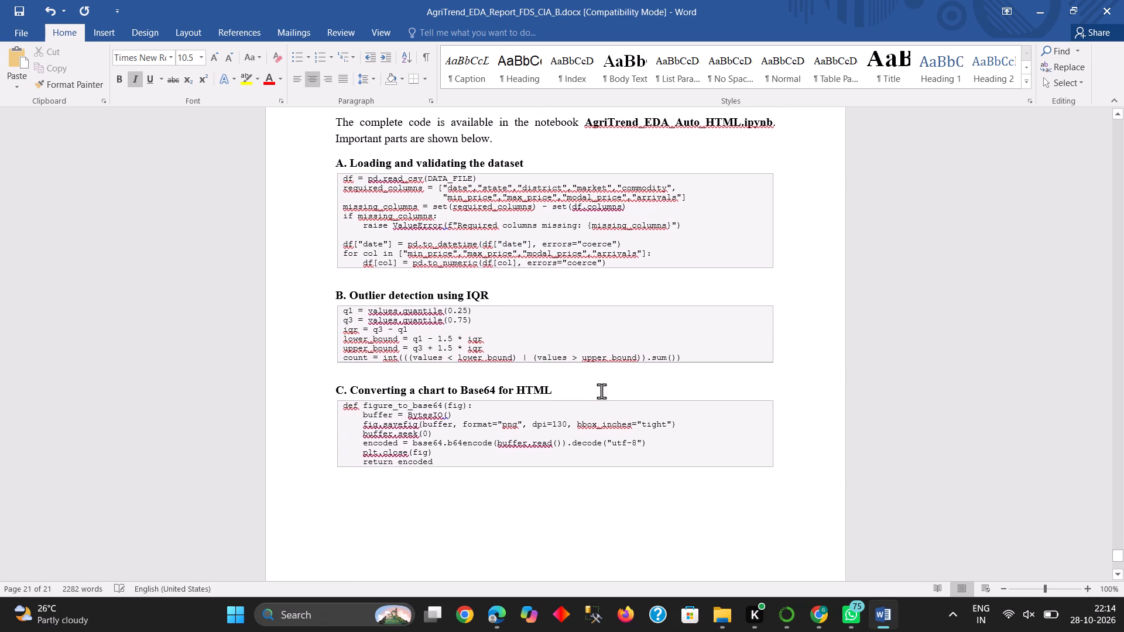
pyautogui.scroll(-6, 601, 391)
# Return to the start of the report and review the cover page.
pyautogui.scroll(7, 601, 391)
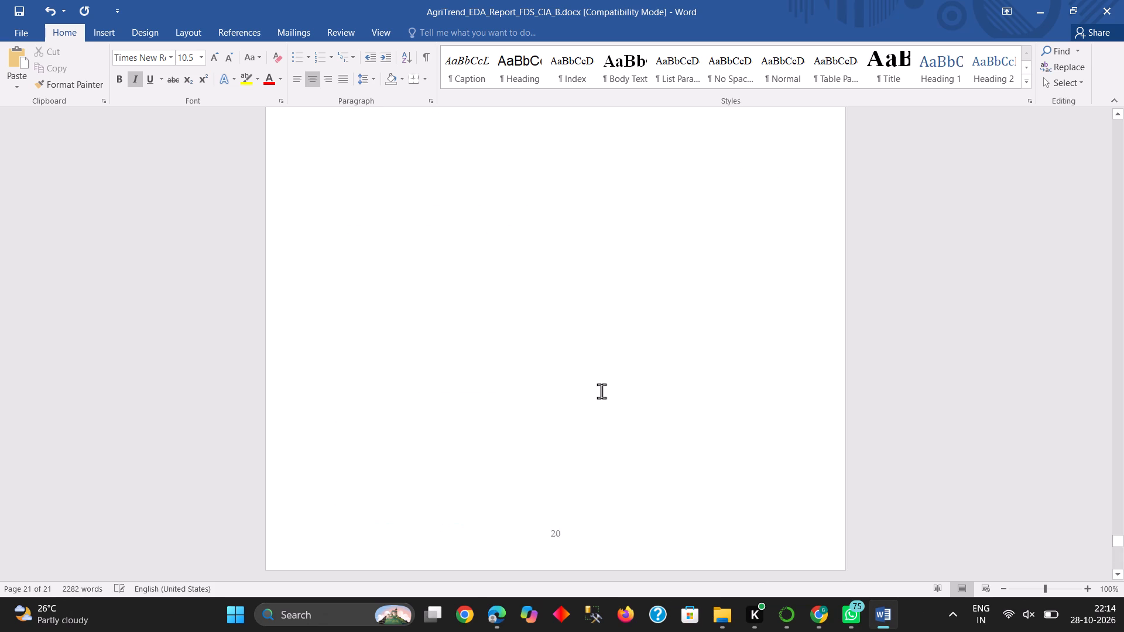
pyautogui.scroll(17, 601, 391)
pyautogui.scroll(11, 601, 391)
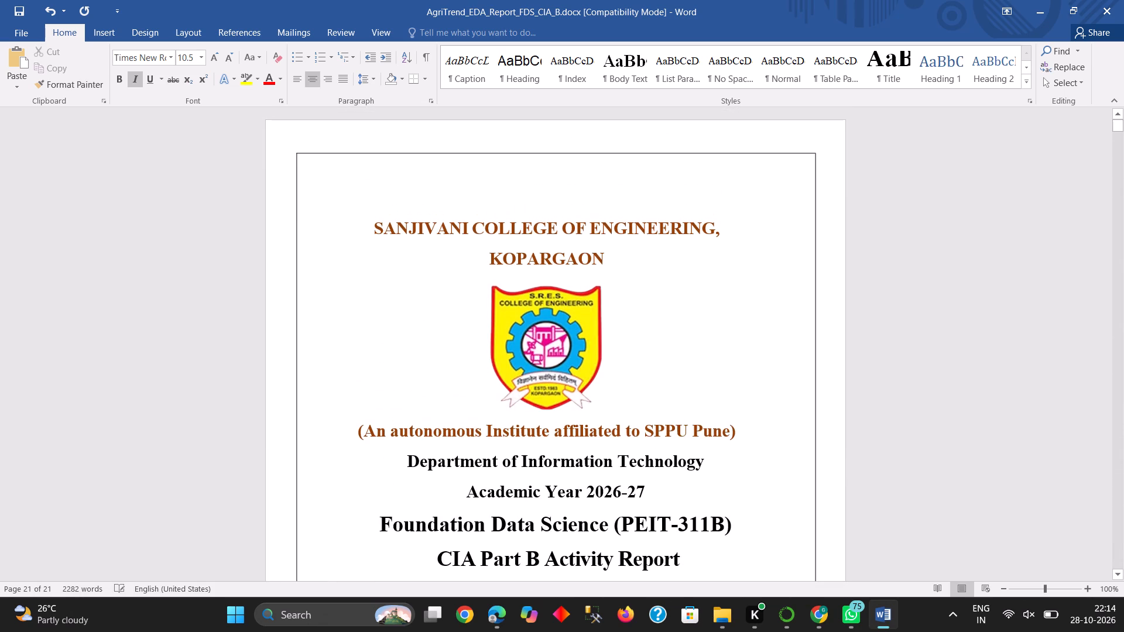
pyautogui.scroll(1, 601, 391)
pyautogui.scroll(-3, 601, 391)
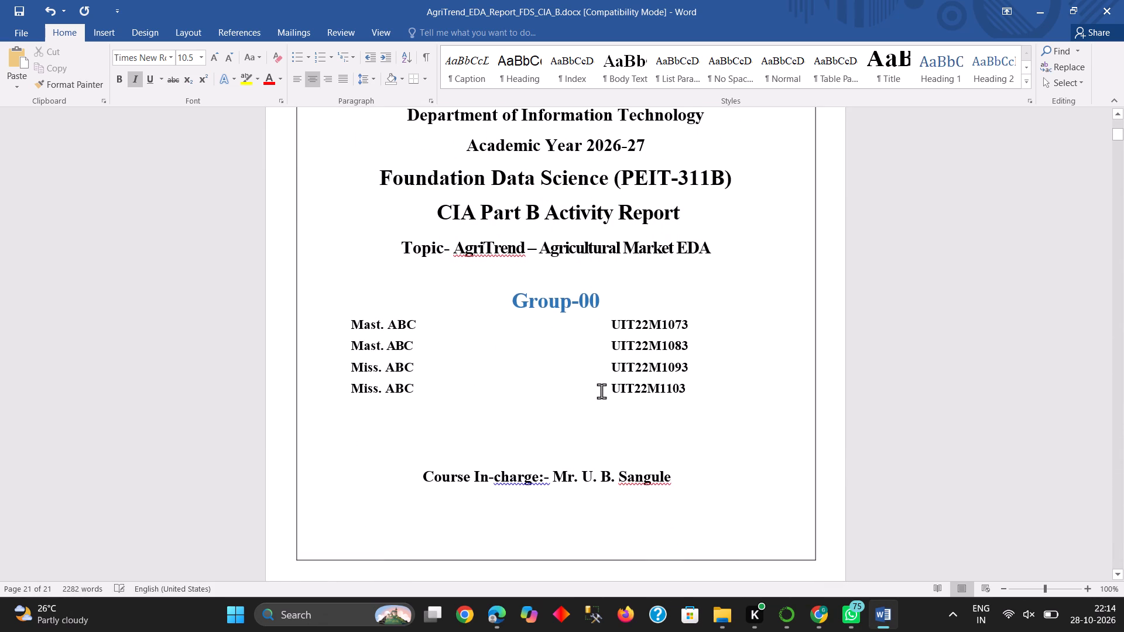
pyautogui.scroll(2, 601, 391)
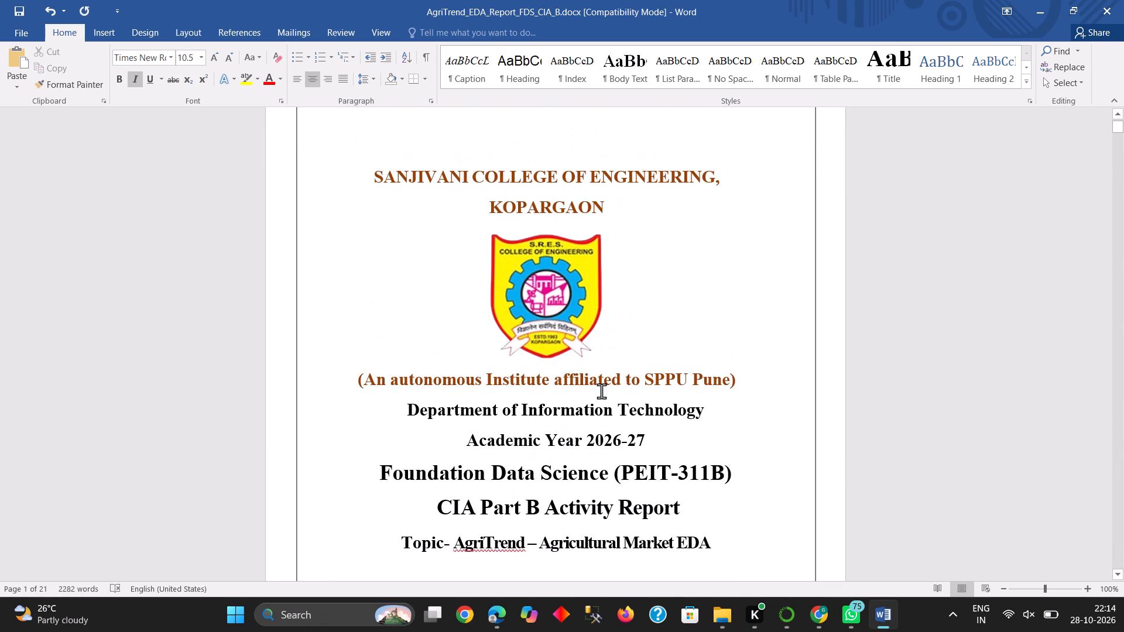
pyautogui.scroll(-1, 601, 391)
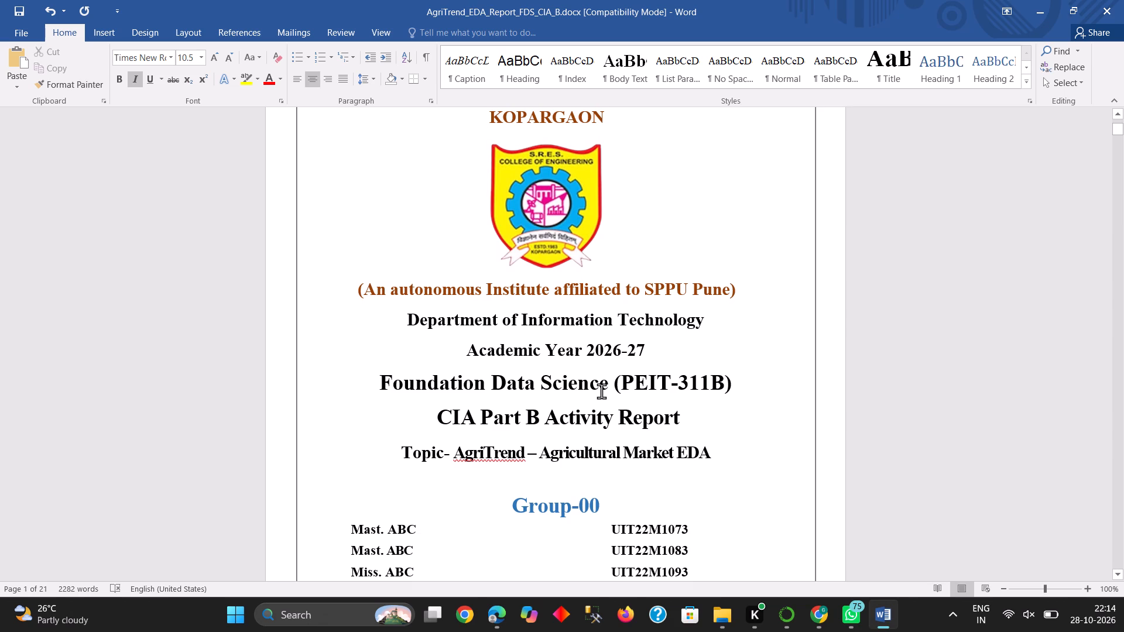
# Save the report document.
pyautogui.hotkey('ctrl', 's')
# Switch to File Explorer and open the Downloads folder.
pyautogui.click(502, 611)
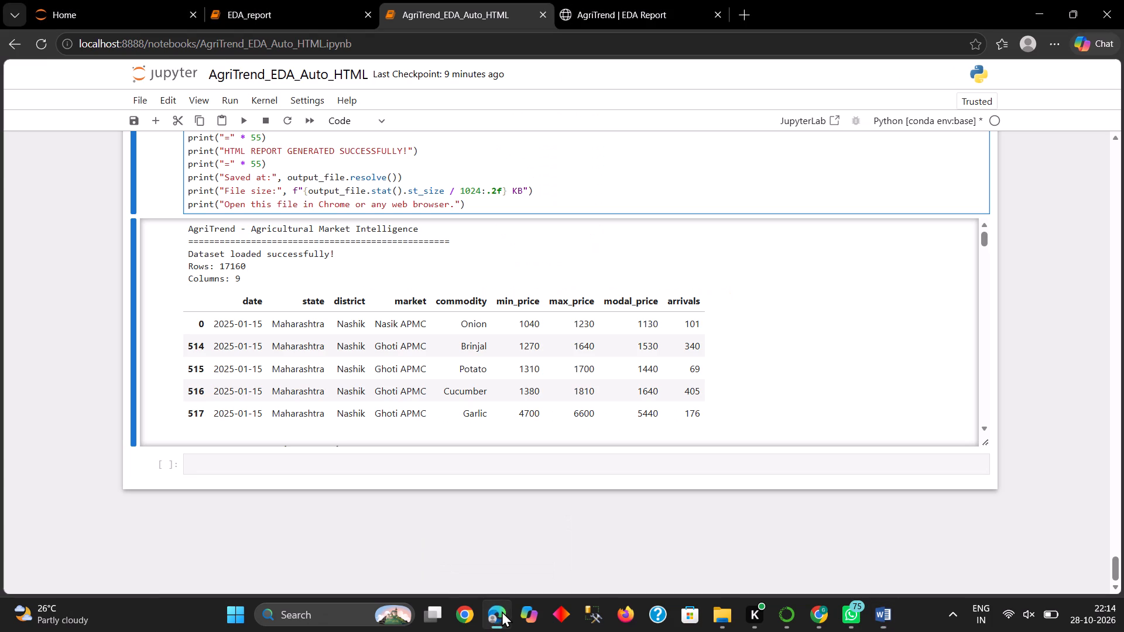
pyautogui.click(734, 616)
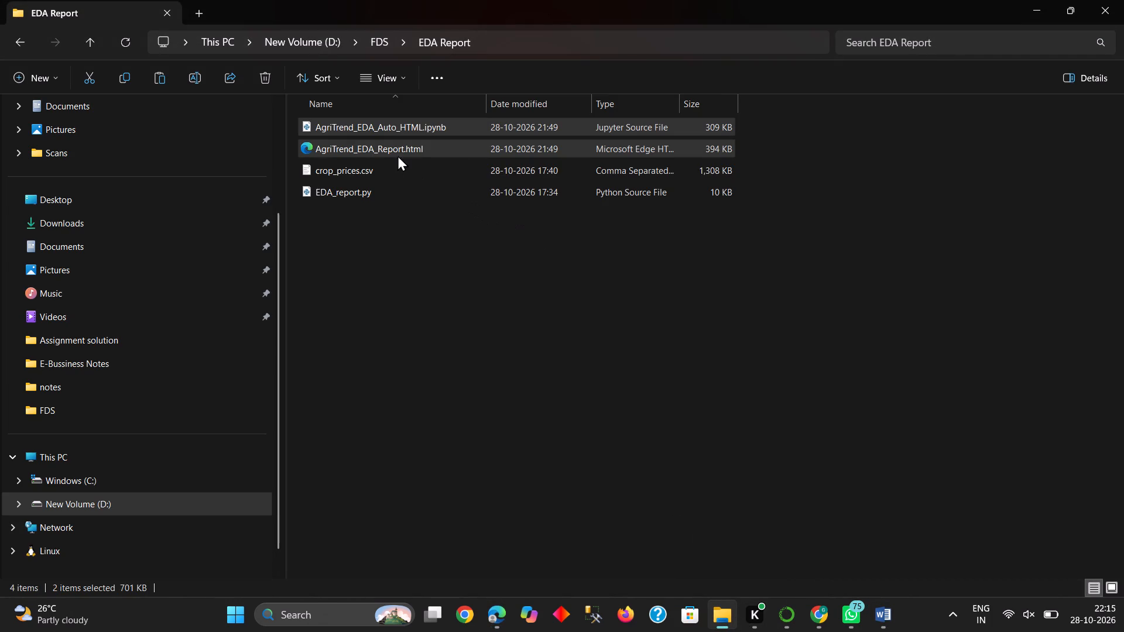
pyautogui.click(118, 227)
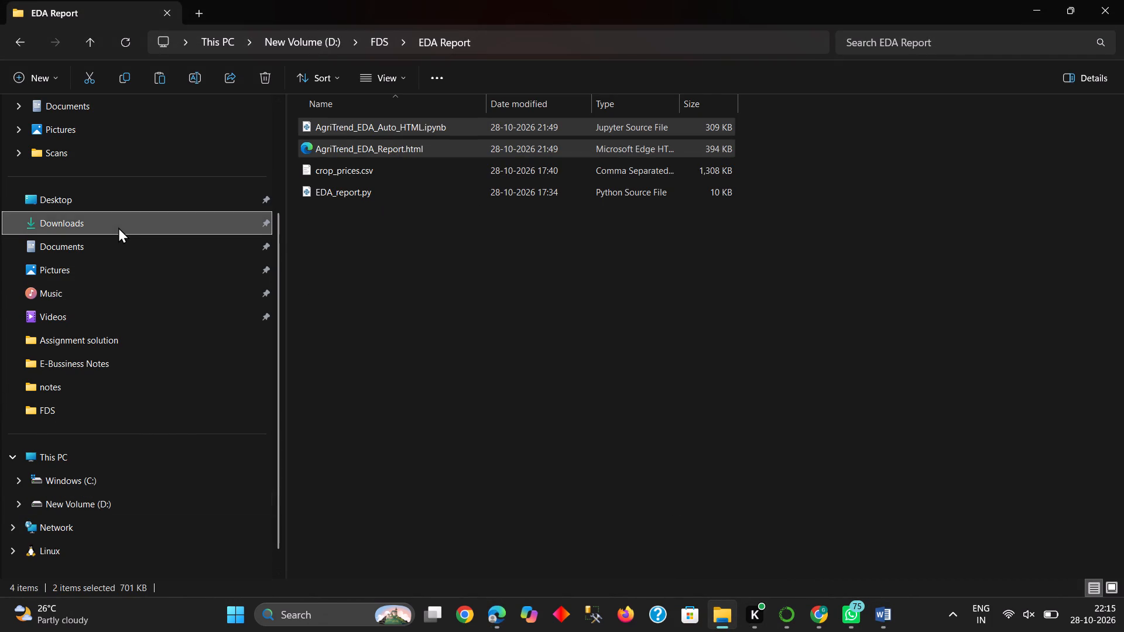
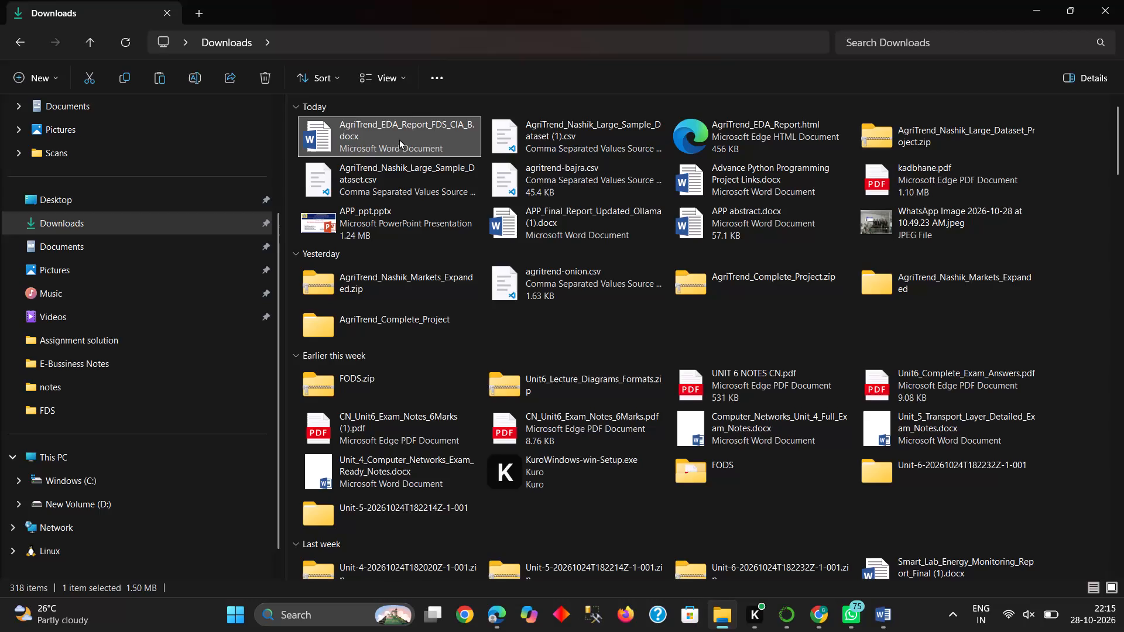
# Move AgriTrend_EDA_Report_FDS_CIA_B.docx from Downloads into the EDA Report folder under FDS on D:, closing the document in Word.
pyautogui.hotkey('ctrl', 'x')
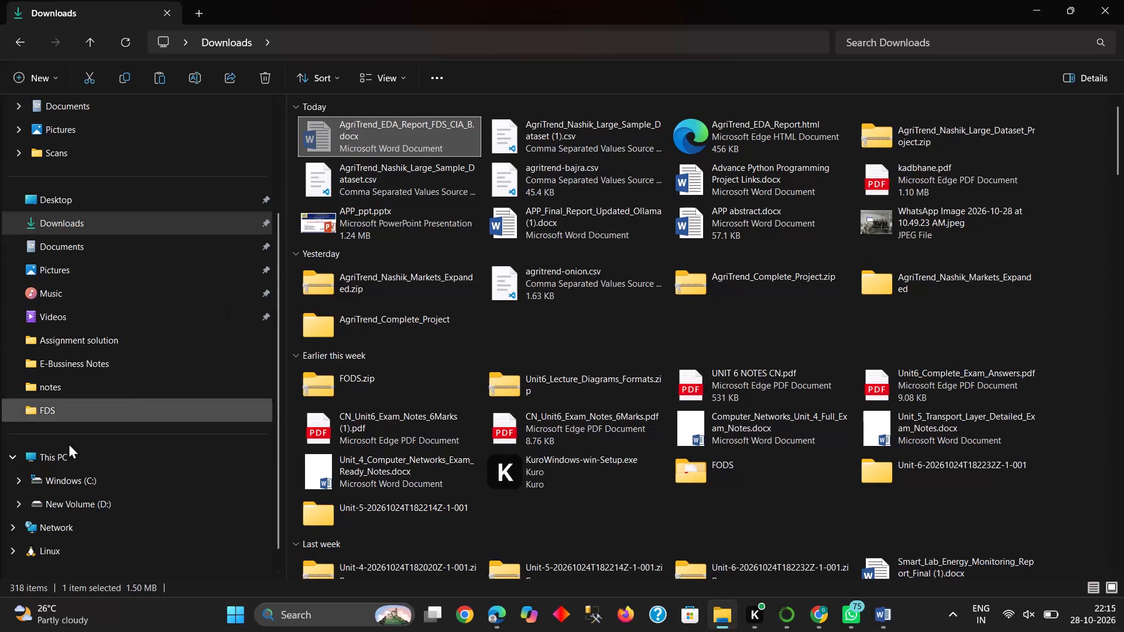
pyautogui.doubleClick(94, 413)
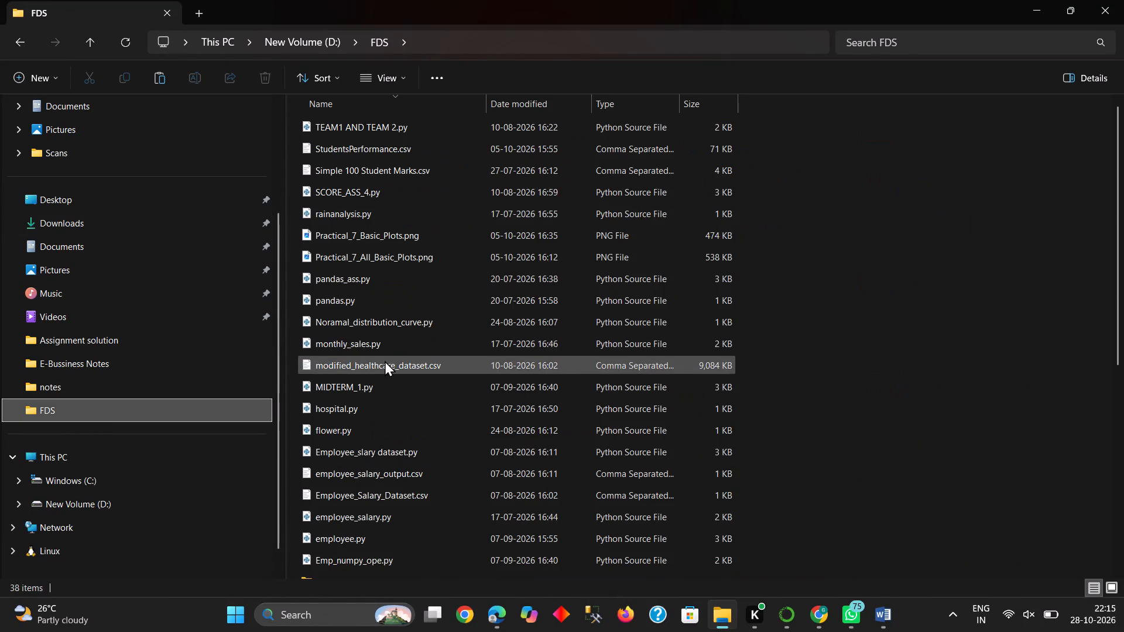
pyautogui.scroll(-5, 385, 360)
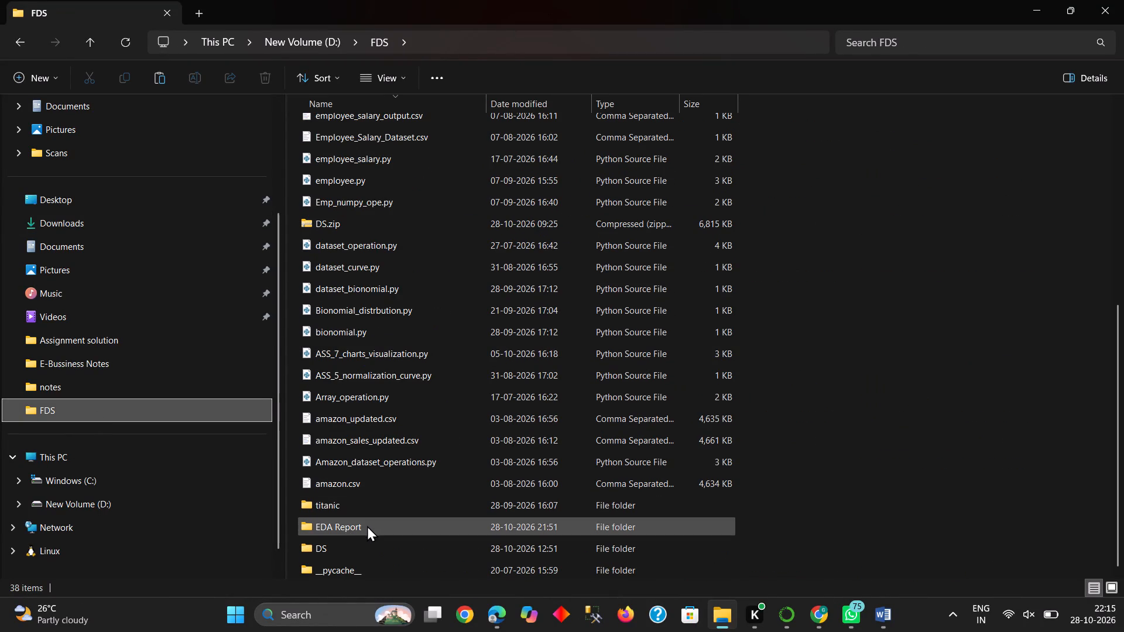
pyautogui.doubleClick(371, 523)
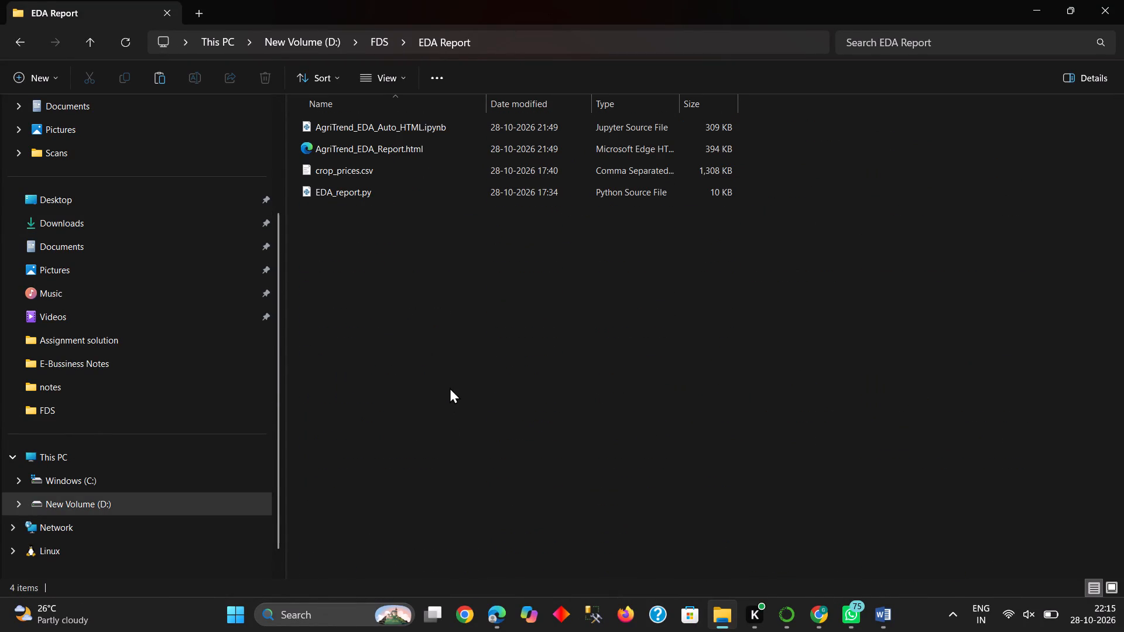
pyautogui.hotkey('ctrl', 'v')
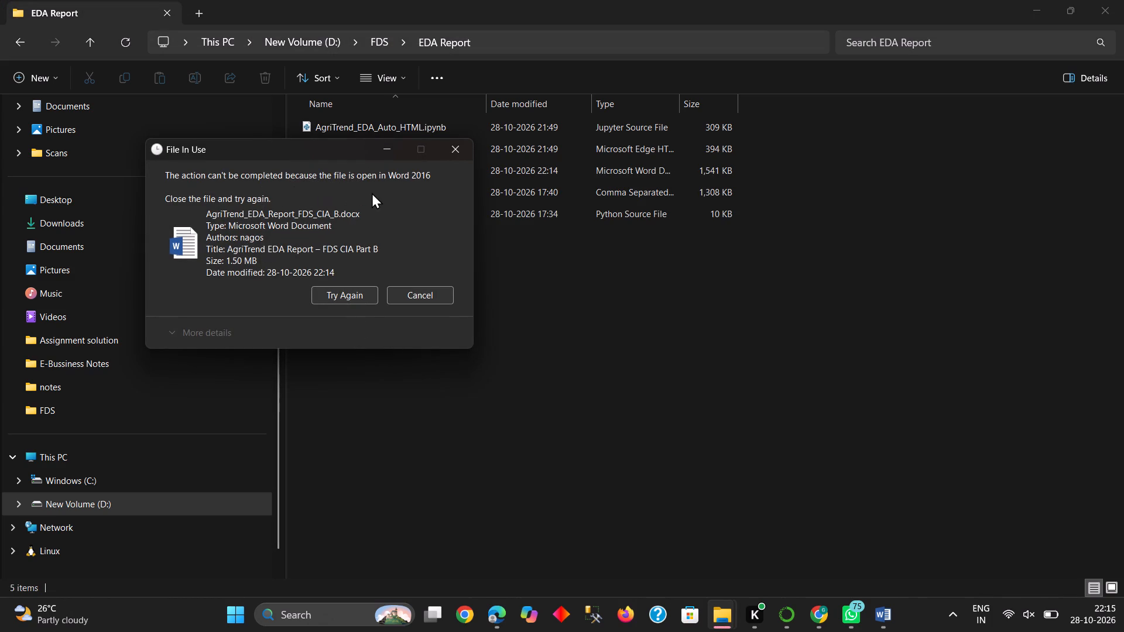
pyautogui.click(342, 285)
pyautogui.click(334, 292)
pyautogui.click(894, 622)
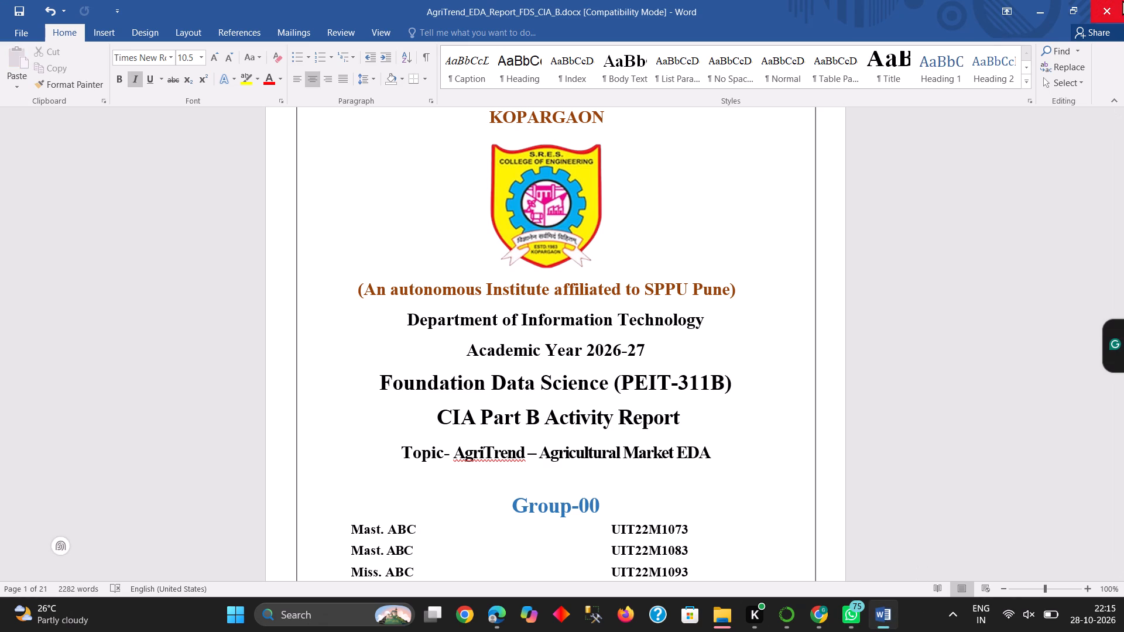
pyautogui.click(1122, 0)
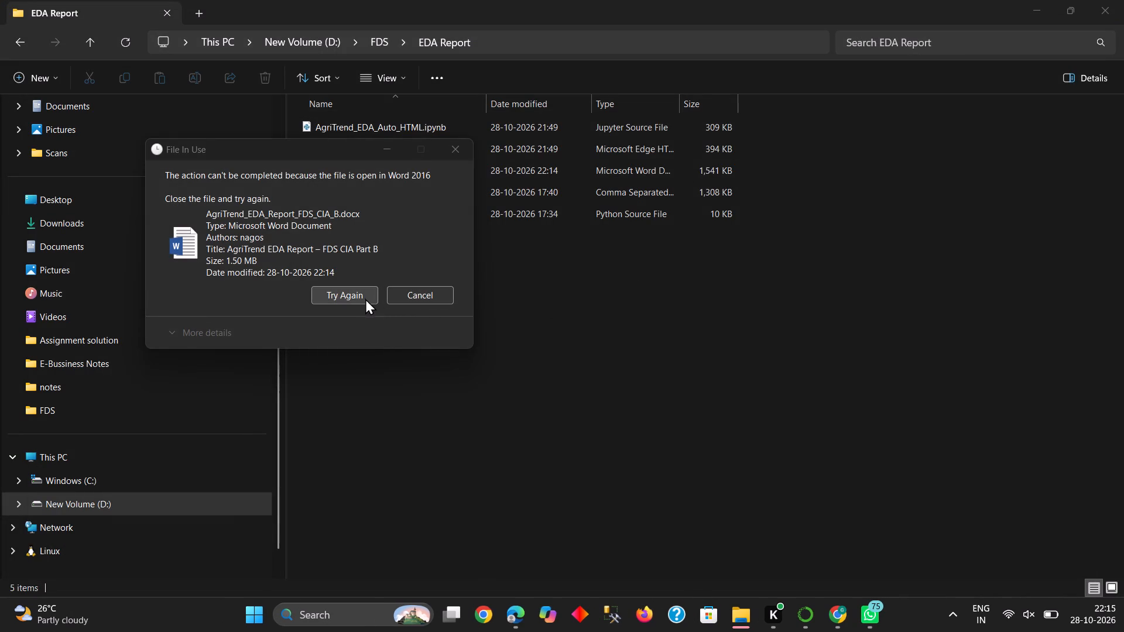
pyautogui.click(365, 297)
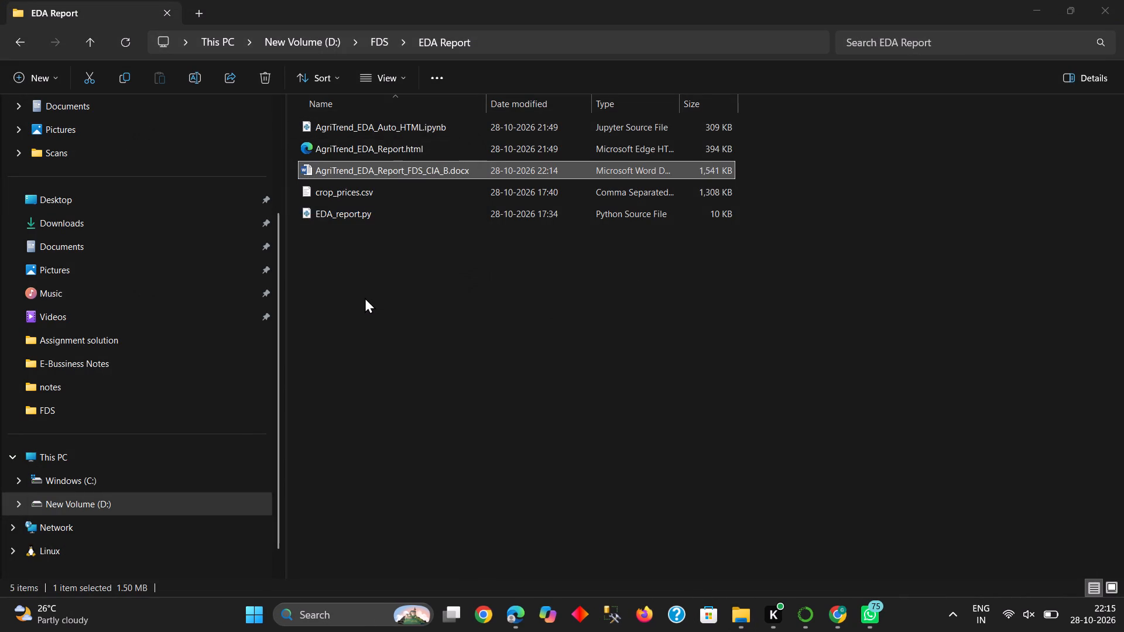
pyautogui.click(654, 399)
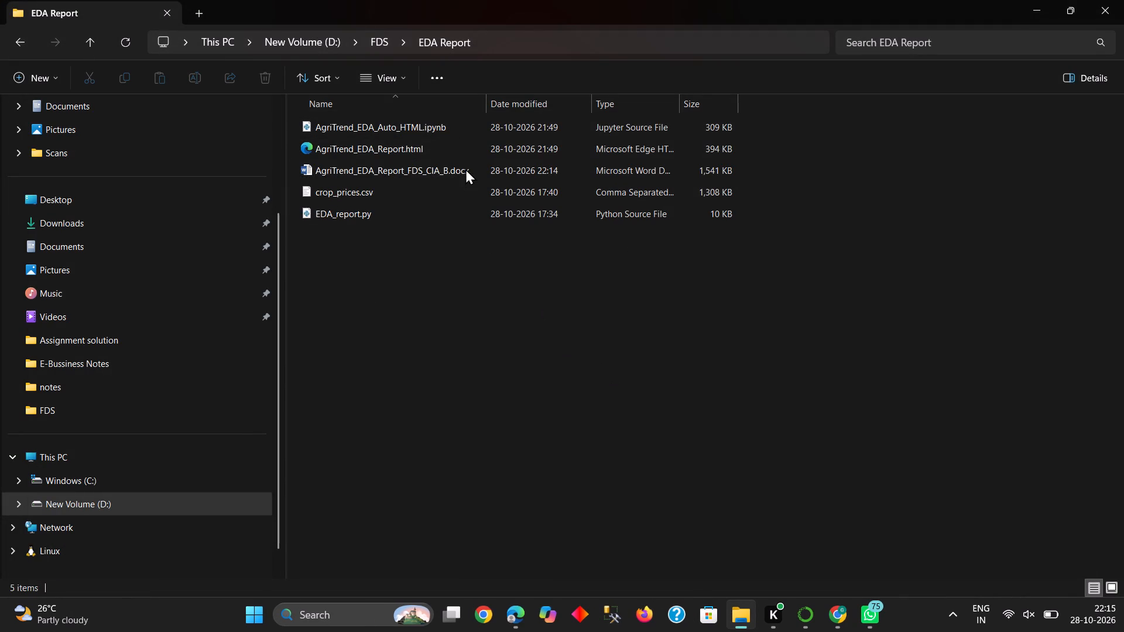
# Reopen AgriTrend_EDA_Report_FDS_CIA_B.docx from the EDA Report folder and enable editing.
pyautogui.doubleClick(465, 169)
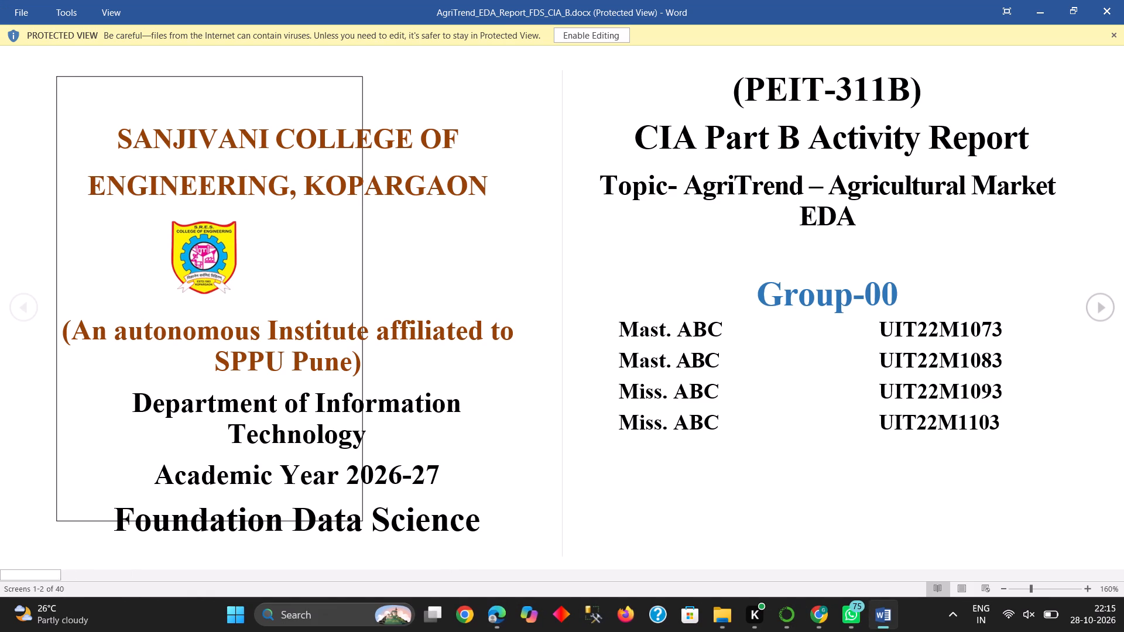
pyautogui.click(590, 39)
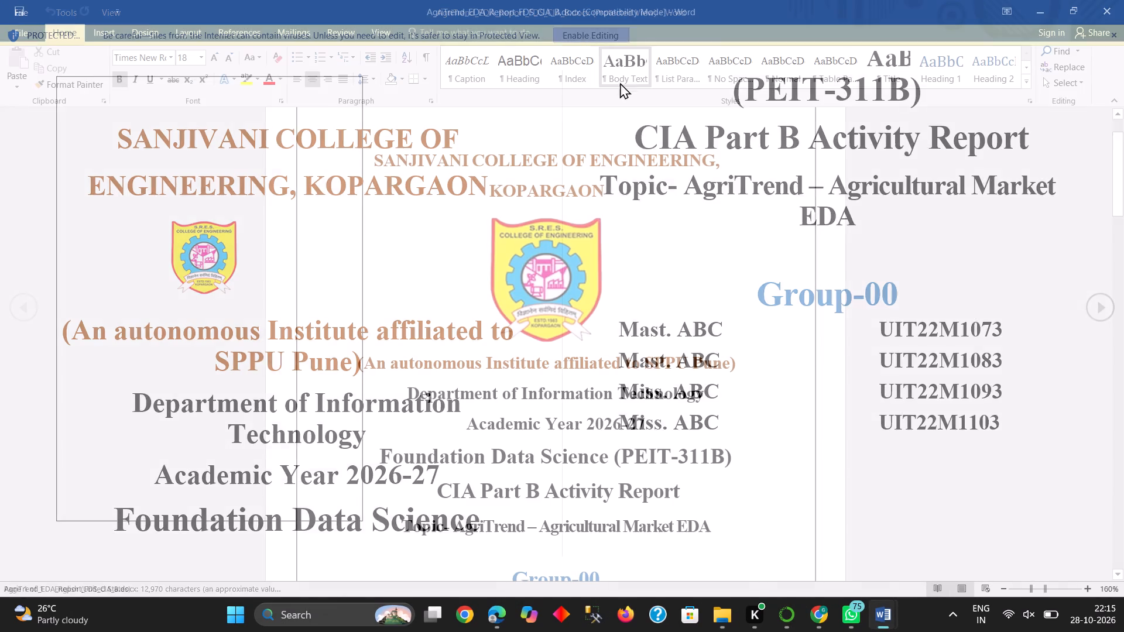
# Look over the cover page from the college heading down to the Course In-charge line.
pyautogui.scroll(-4, 612, 261)
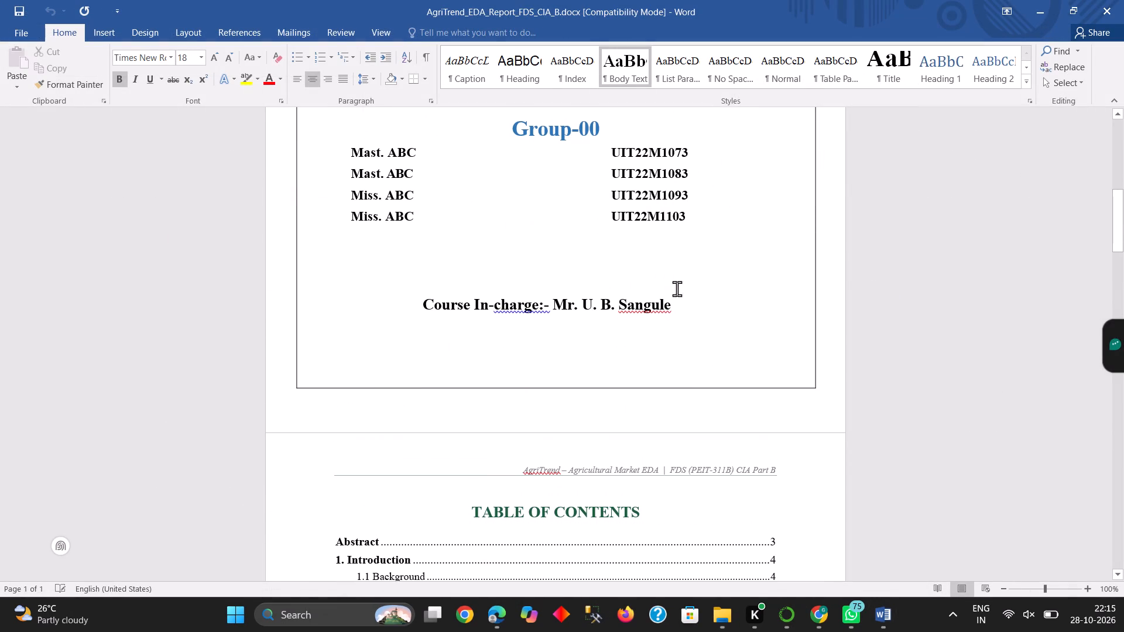
pyautogui.click(701, 314)
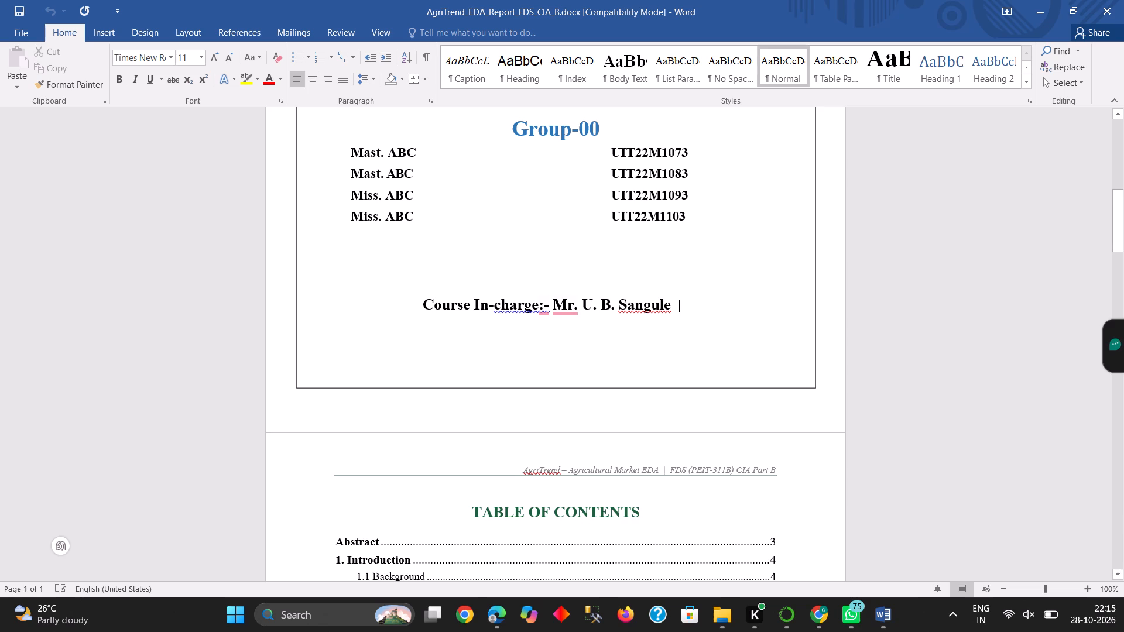
pyautogui.press('BackSpace')
pyautogui.scroll(1, 701, 314)
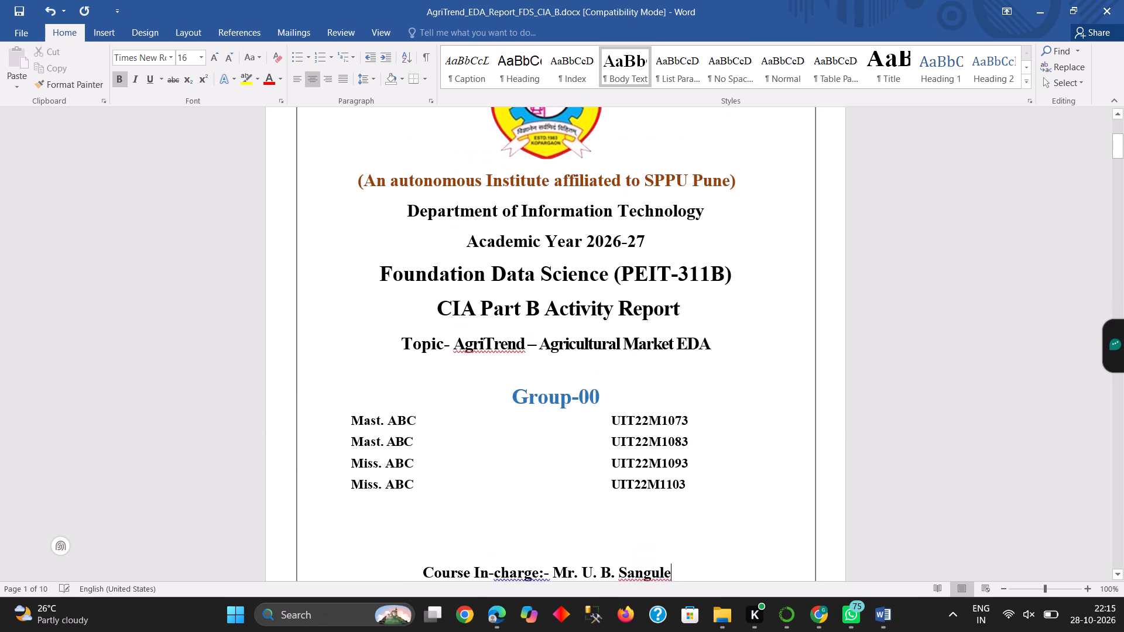
pyautogui.scroll(2, 701, 314)
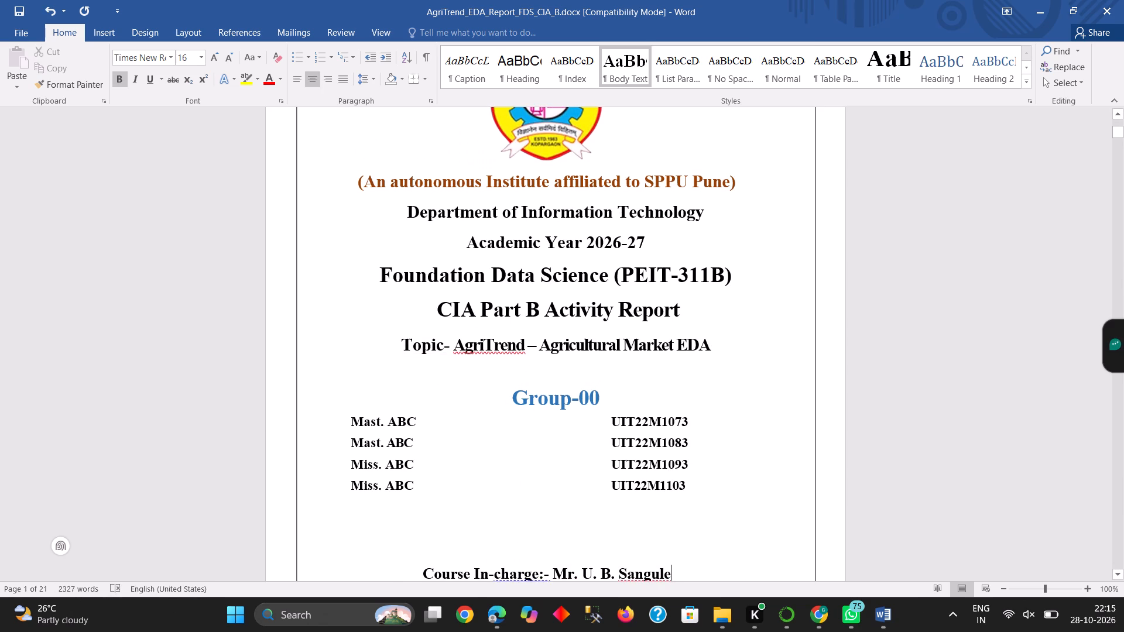
pyautogui.click(573, 444)
pyautogui.scroll(1, 573, 444)
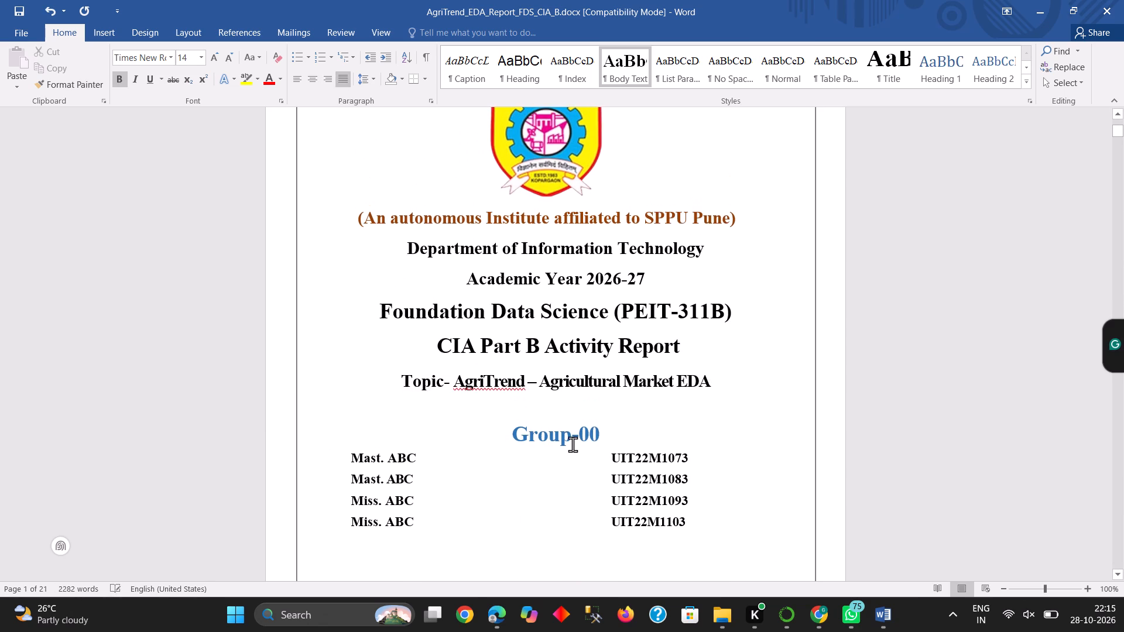
pyautogui.scroll(1, 573, 444)
pyautogui.hscroll(1, 573, 444)
pyautogui.scroll(1, 573, 444)
pyautogui.hscroll(1, 573, 444)
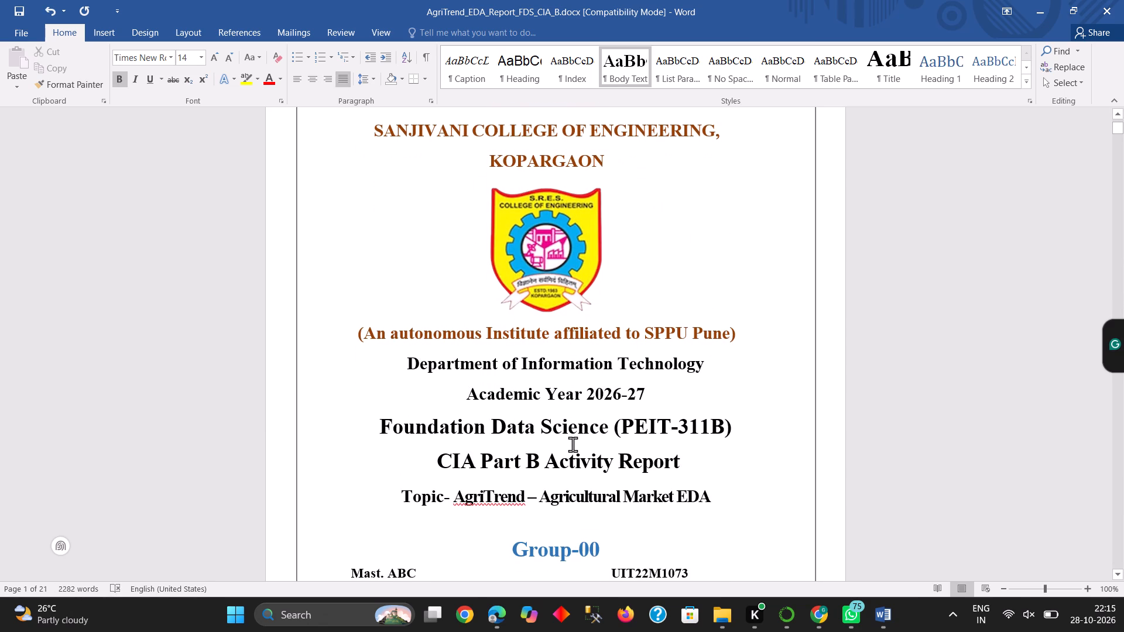
pyautogui.hscroll(1, 573, 444)
pyautogui.scroll(-2, 573, 444)
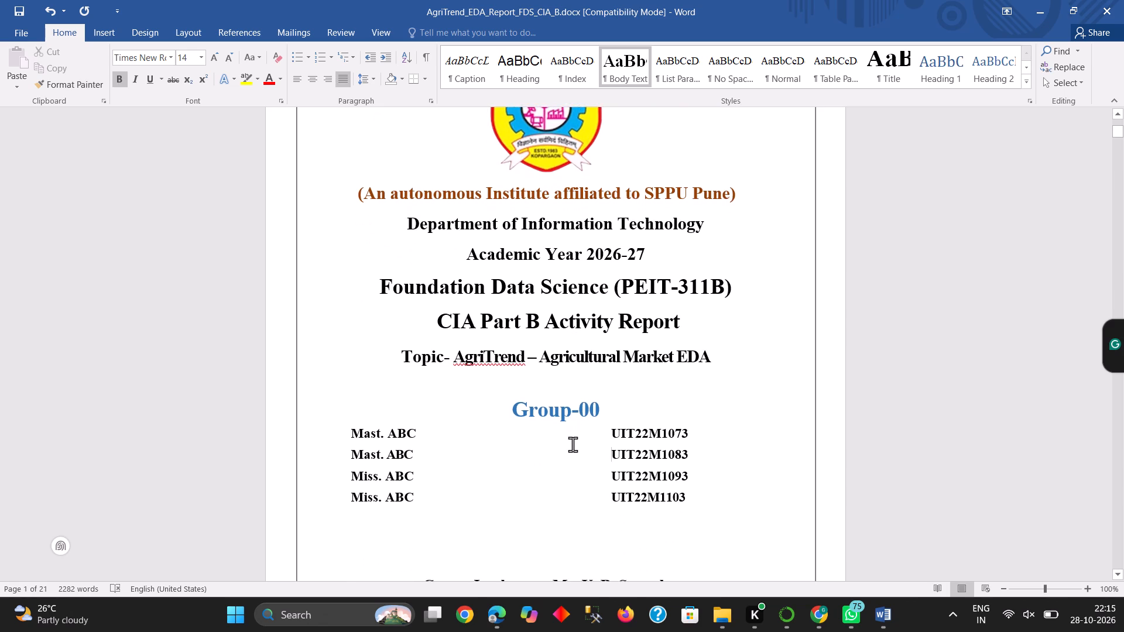
pyautogui.scroll(-1, 573, 444)
# Replace the name after "Course In-charge:-" on the cover page with the correct teacher's name, using the title Prof.
pyautogui.click(687, 455)
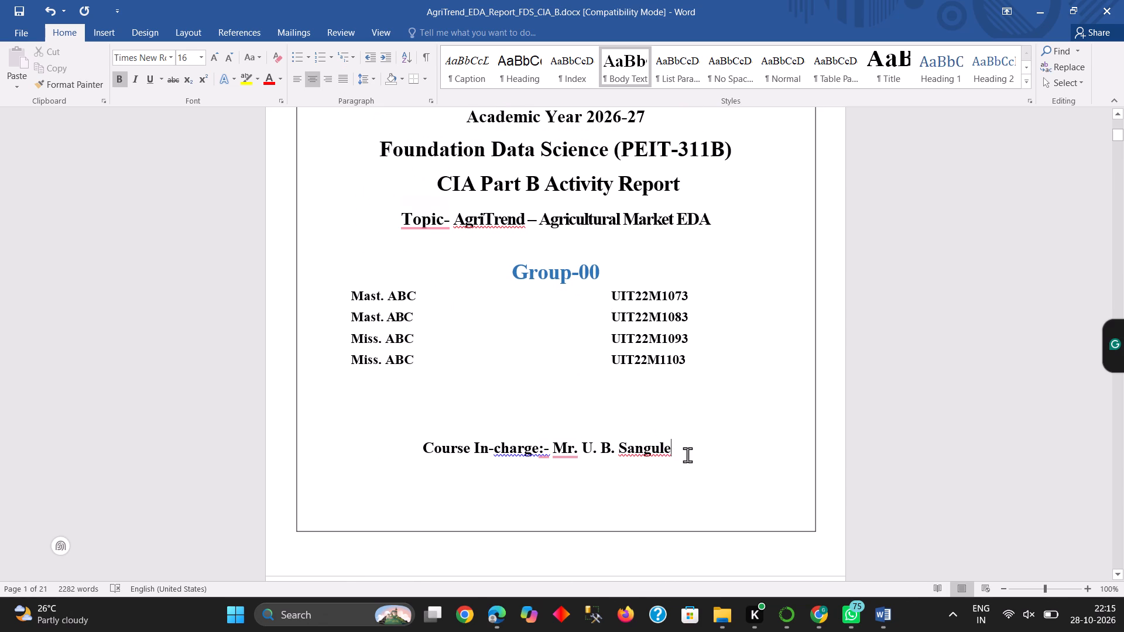
pyautogui.press('BackSpace')
pyautogui.press('BackSpace')
pyautogui.press('BackSpace')
pyautogui.press('BackSpace')
pyautogui.press('BackSpace')
pyautogui.press('BackSpace')
pyautogui.press('BackSpace')
pyautogui.press('BackSpace')
pyautogui.press('BackSpace')
pyautogui.press('BackSpace')
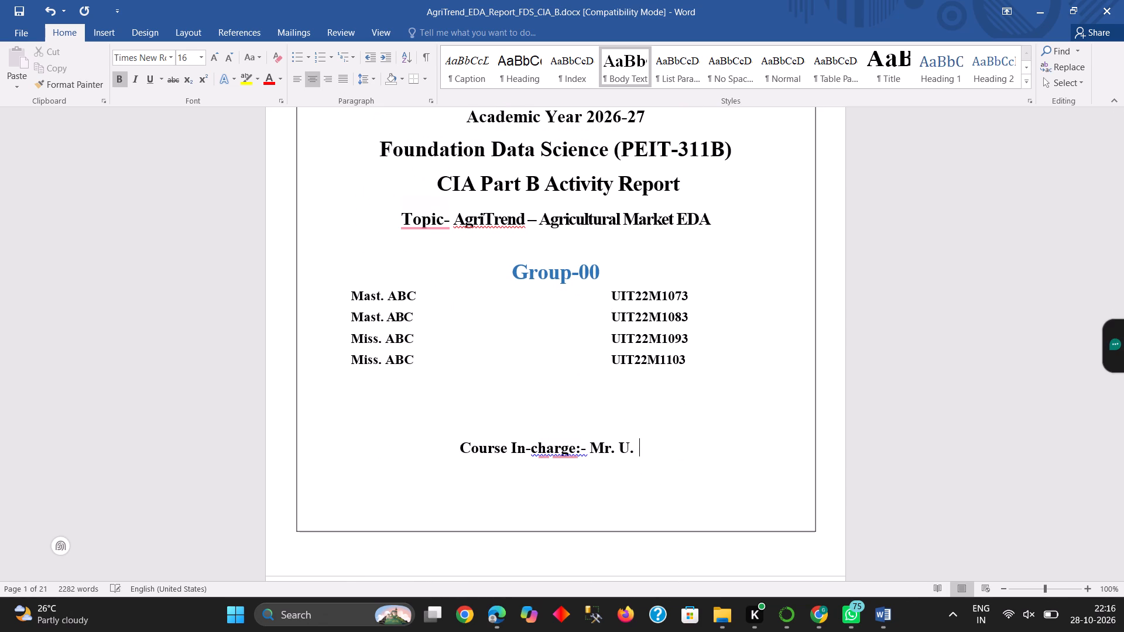
pyautogui.press('BackSpace')
pyautogui.press('BackSpace')
pyautogui.press('BackSpace')
pyautogui.press('BackSpace')
pyautogui.press('BackSpace')
pyautogui.press('BackSpace')
pyautogui.press('BackSpace')
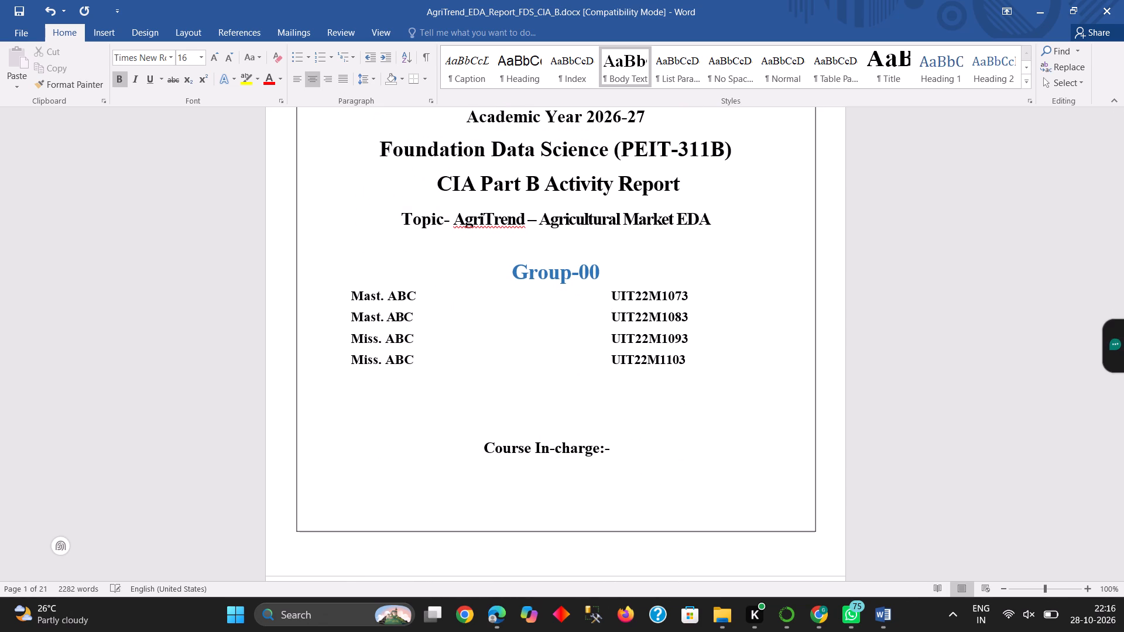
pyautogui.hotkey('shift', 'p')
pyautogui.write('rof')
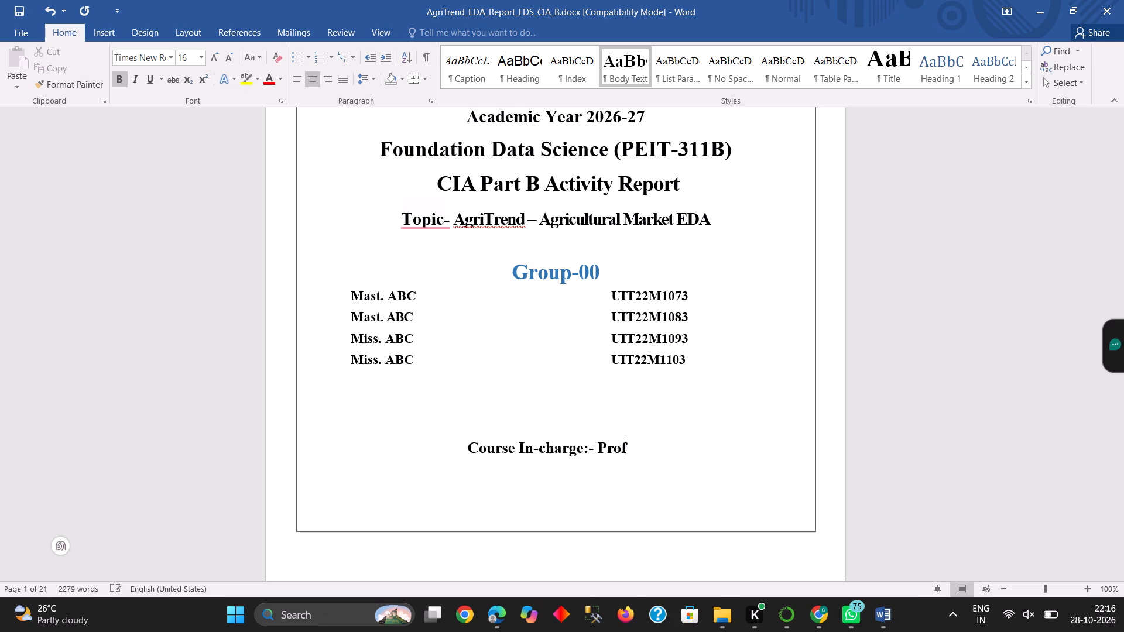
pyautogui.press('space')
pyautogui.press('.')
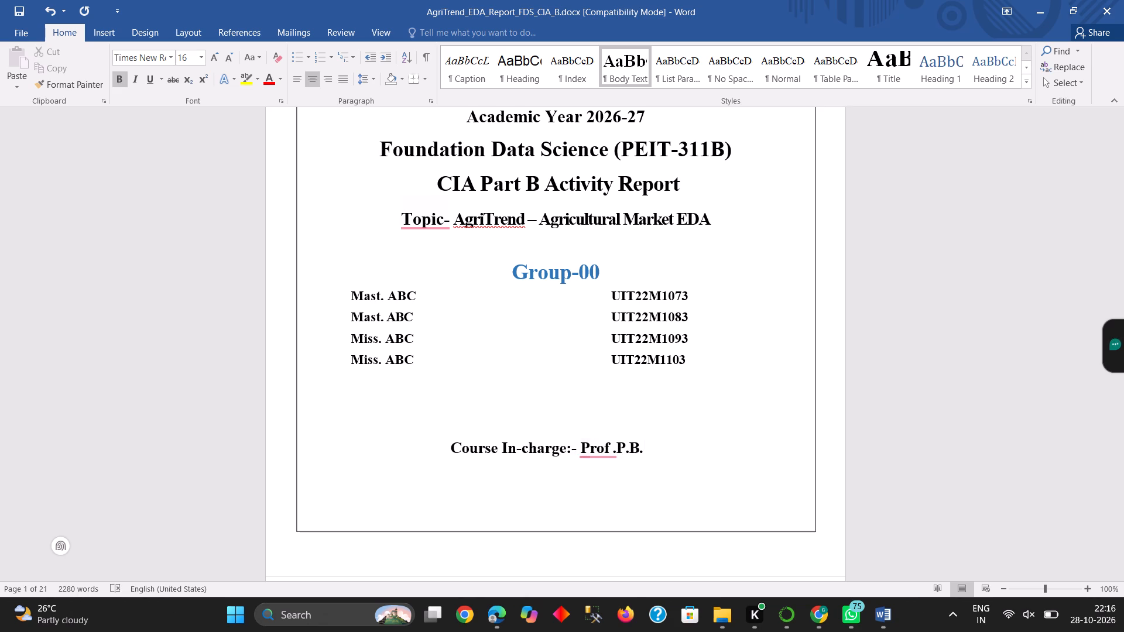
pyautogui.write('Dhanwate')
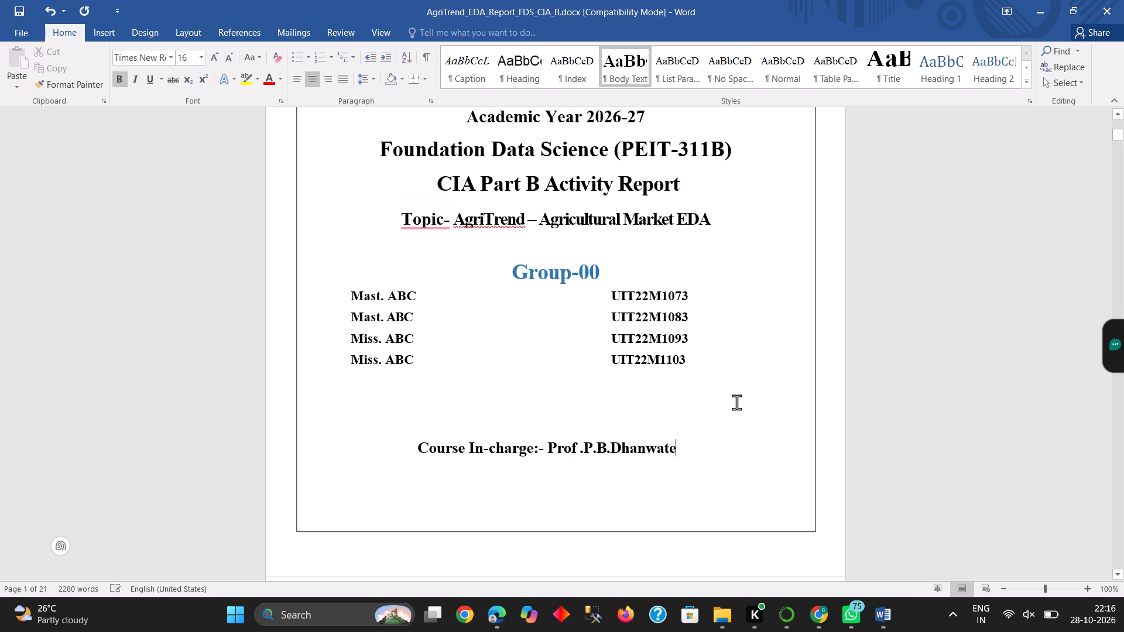
# Delete the four placeholder member names and their ID numbers below the Group-00 heading.
pyautogui.scroll(1, 736, 402)
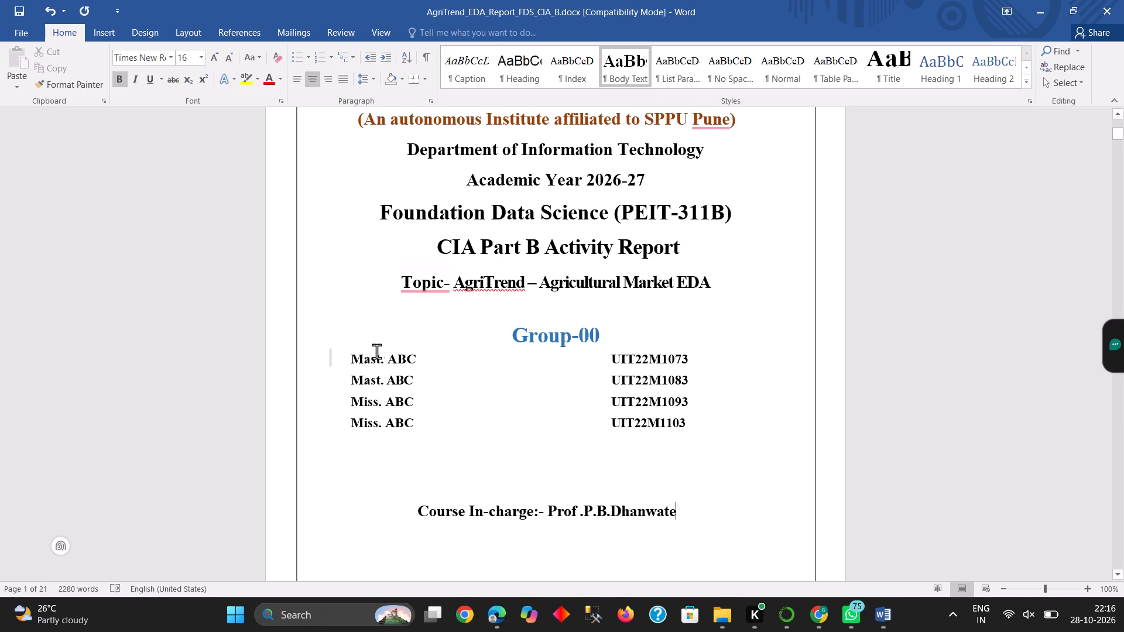
pyautogui.moveTo(347, 357); pyautogui.dragTo(696, 425)
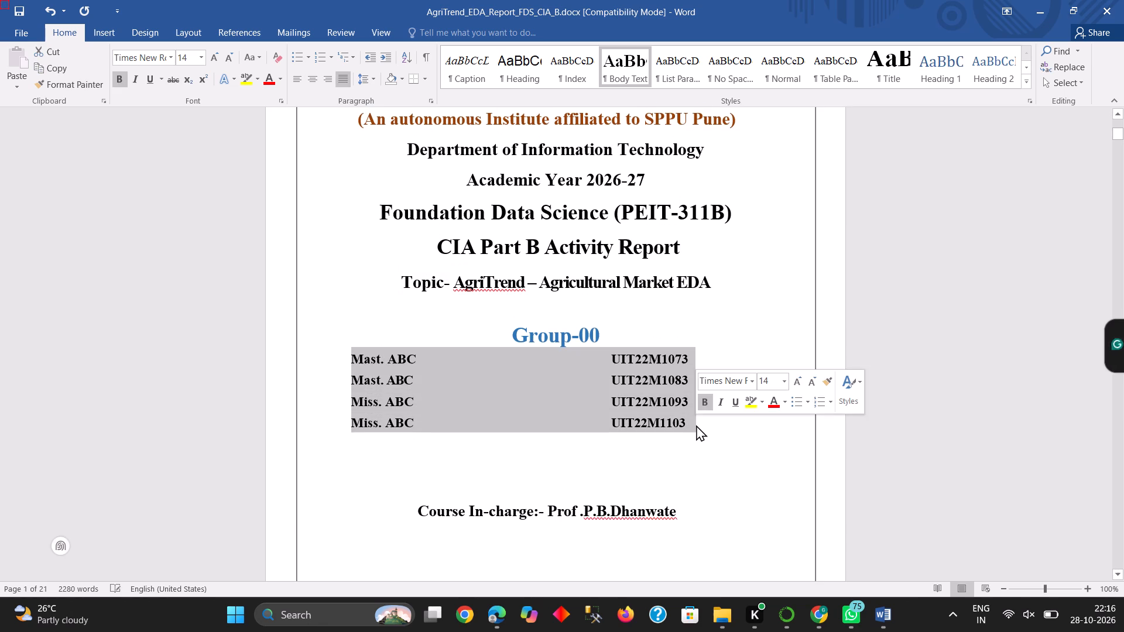
pyautogui.press('BackSpace')
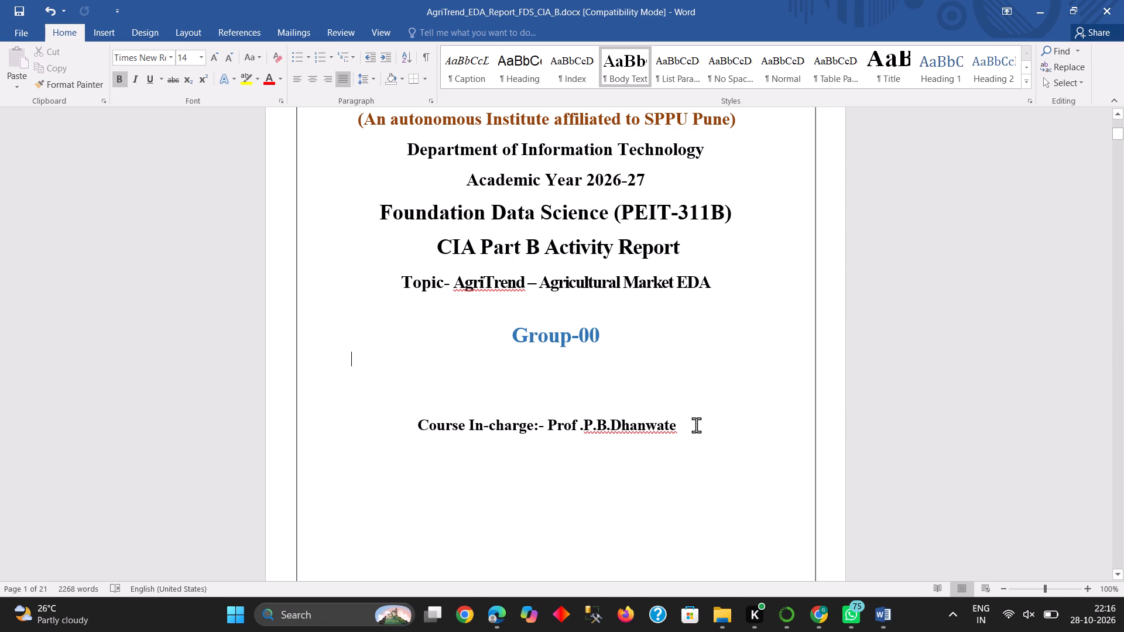
# Enter the first group member's full name with the prefix "Miss." below the Group-00 heading.
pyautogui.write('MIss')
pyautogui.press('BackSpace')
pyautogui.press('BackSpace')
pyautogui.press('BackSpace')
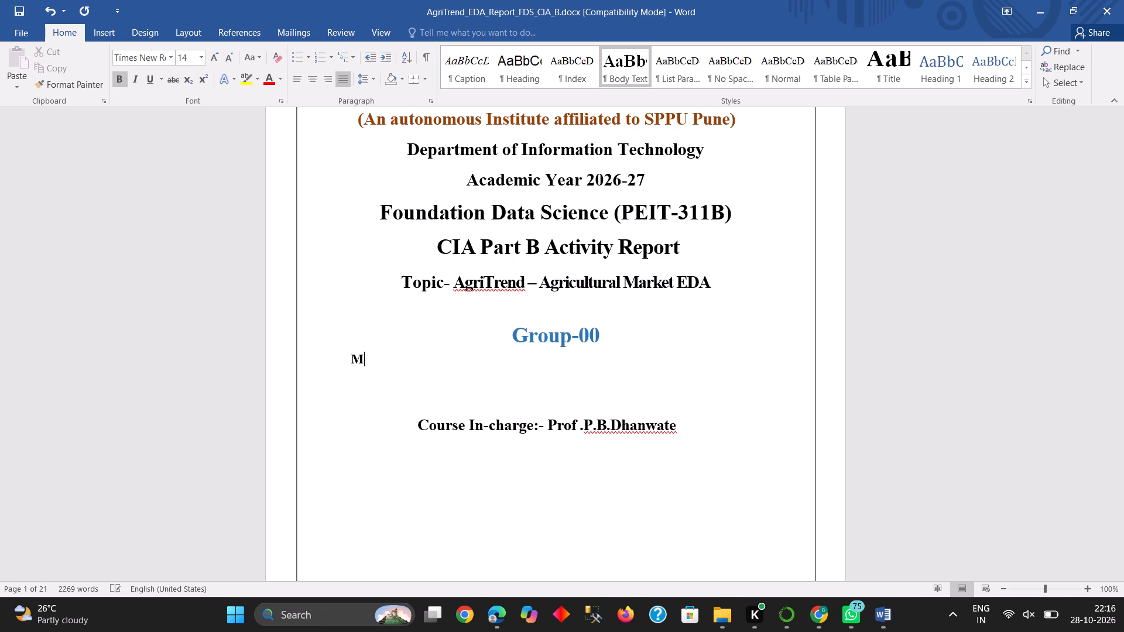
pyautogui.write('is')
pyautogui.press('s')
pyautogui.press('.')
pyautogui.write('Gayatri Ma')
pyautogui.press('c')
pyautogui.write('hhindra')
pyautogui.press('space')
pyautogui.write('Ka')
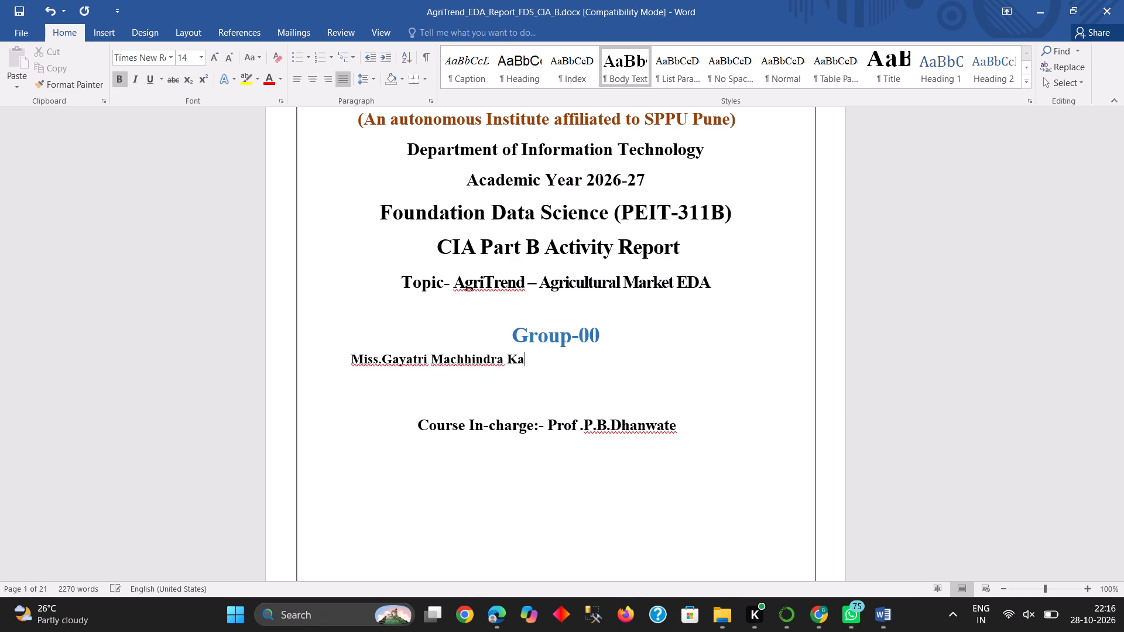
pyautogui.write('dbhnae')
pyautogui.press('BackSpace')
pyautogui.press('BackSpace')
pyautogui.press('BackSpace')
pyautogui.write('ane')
# Enter the member's ID number in square brackets on the same line, set apart from the name by a tabbed gap.
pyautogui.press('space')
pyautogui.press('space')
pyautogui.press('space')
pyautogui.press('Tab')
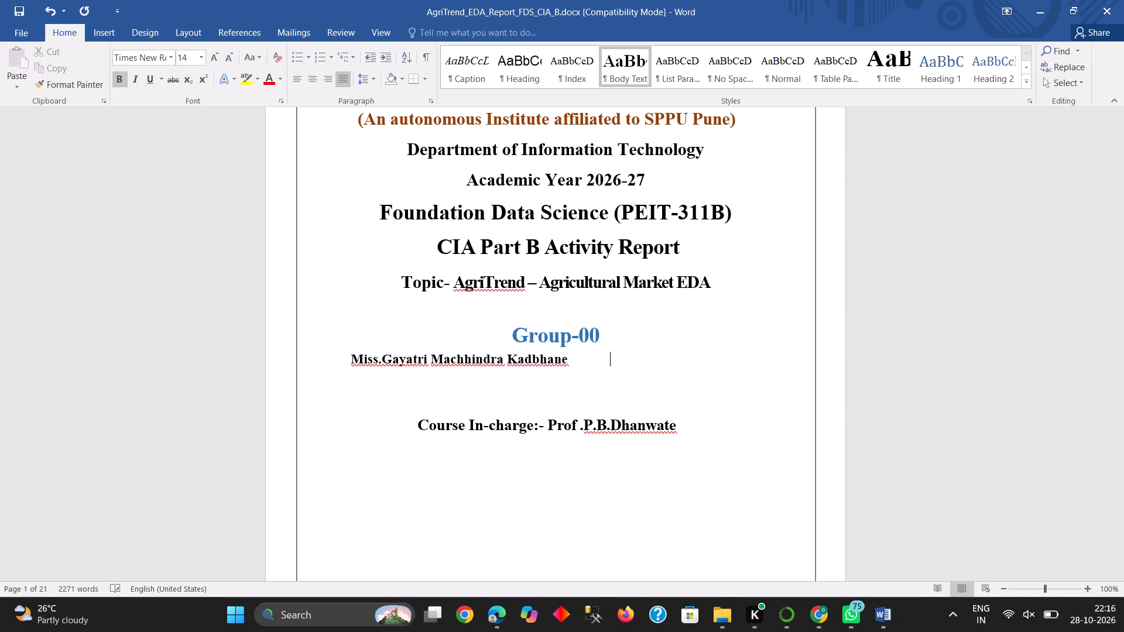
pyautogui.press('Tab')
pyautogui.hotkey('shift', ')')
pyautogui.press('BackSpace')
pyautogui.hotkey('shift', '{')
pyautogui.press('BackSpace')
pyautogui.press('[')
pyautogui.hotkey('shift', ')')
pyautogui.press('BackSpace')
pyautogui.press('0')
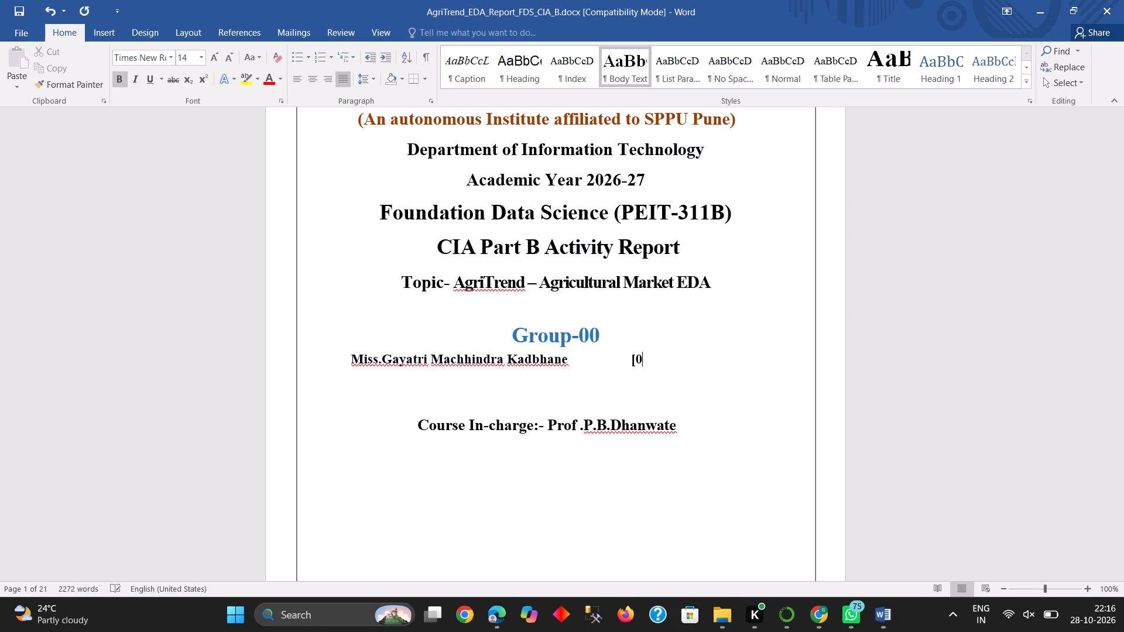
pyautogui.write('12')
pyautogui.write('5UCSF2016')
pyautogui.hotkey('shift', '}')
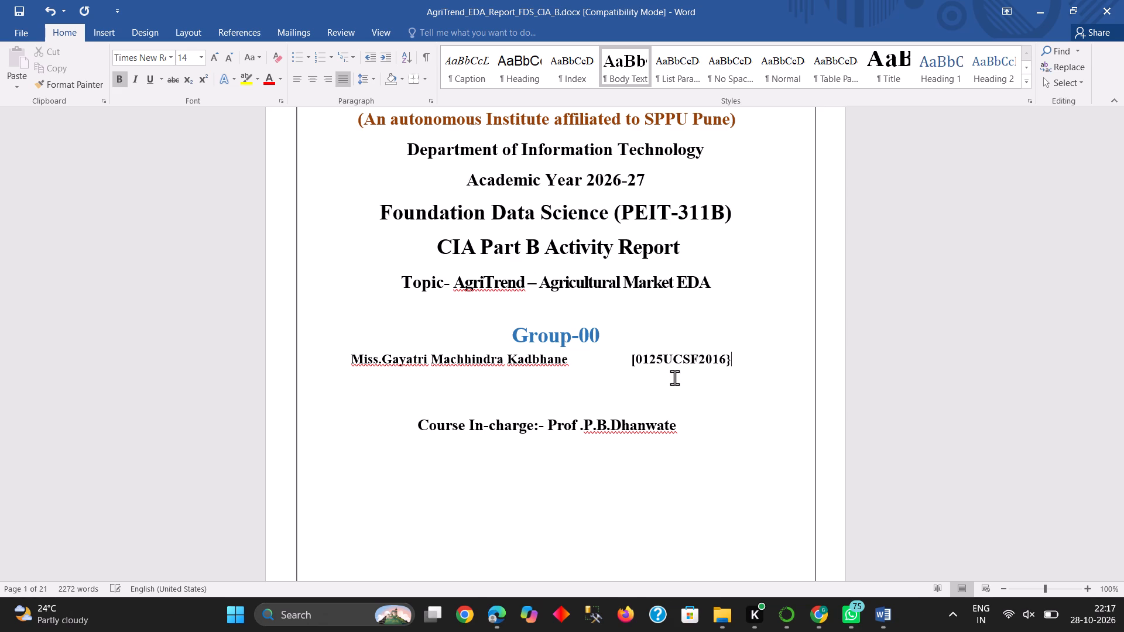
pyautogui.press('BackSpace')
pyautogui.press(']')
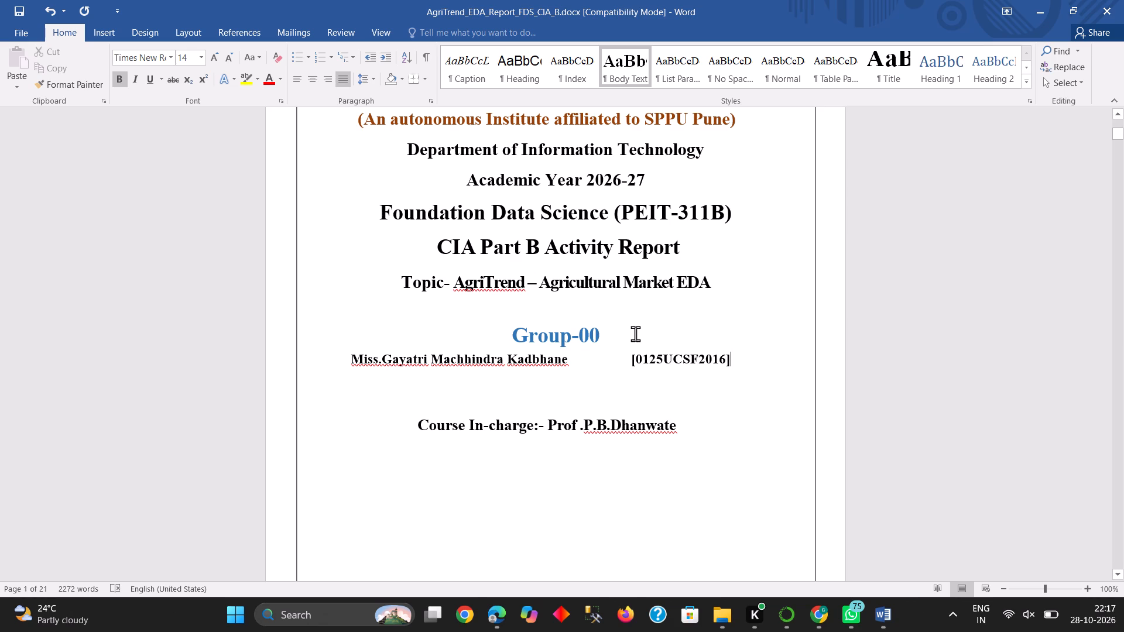
# Add the line "Submitted by:-" between the Group-00 heading and the member's name, leaving one blank line below the heading.
pyautogui.click(604, 343)
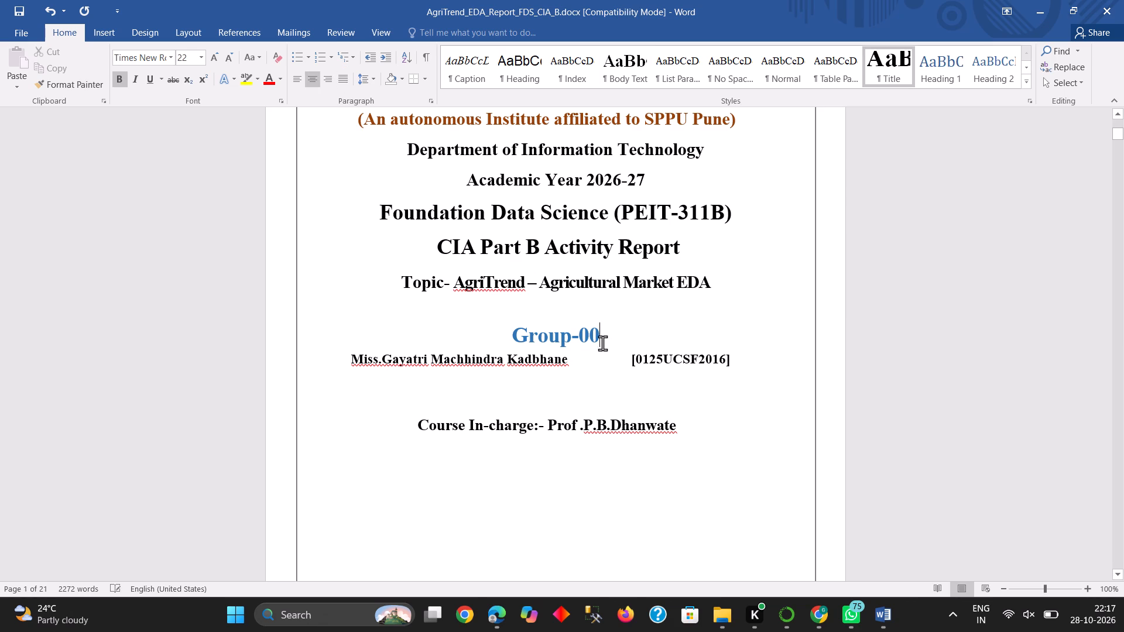
pyautogui.press('Return')
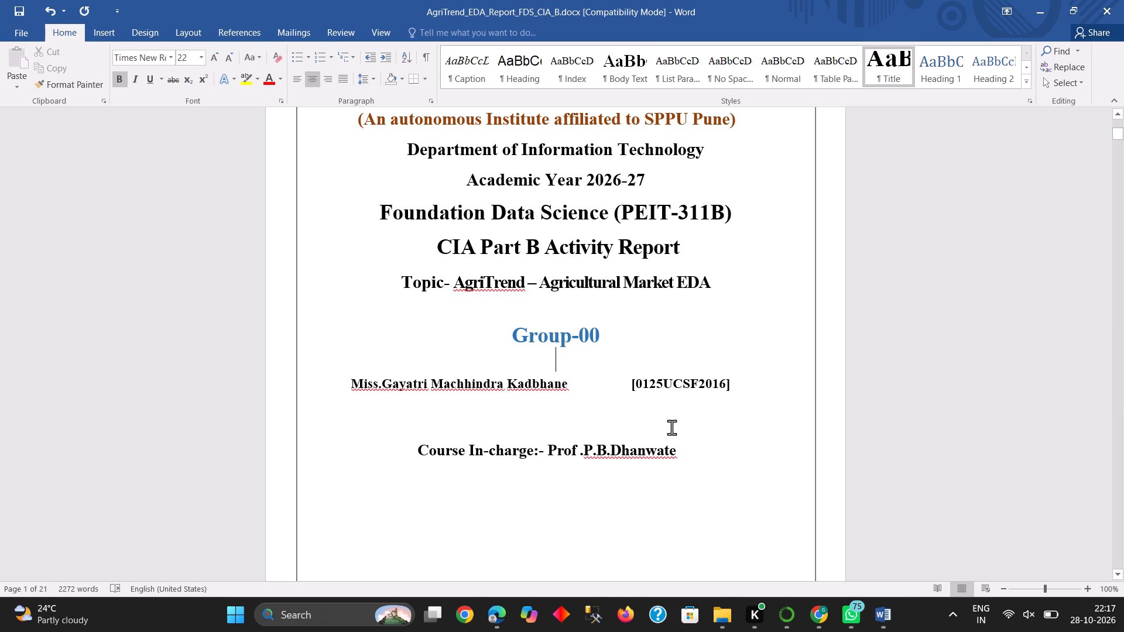
pyautogui.scroll(1, 671, 427)
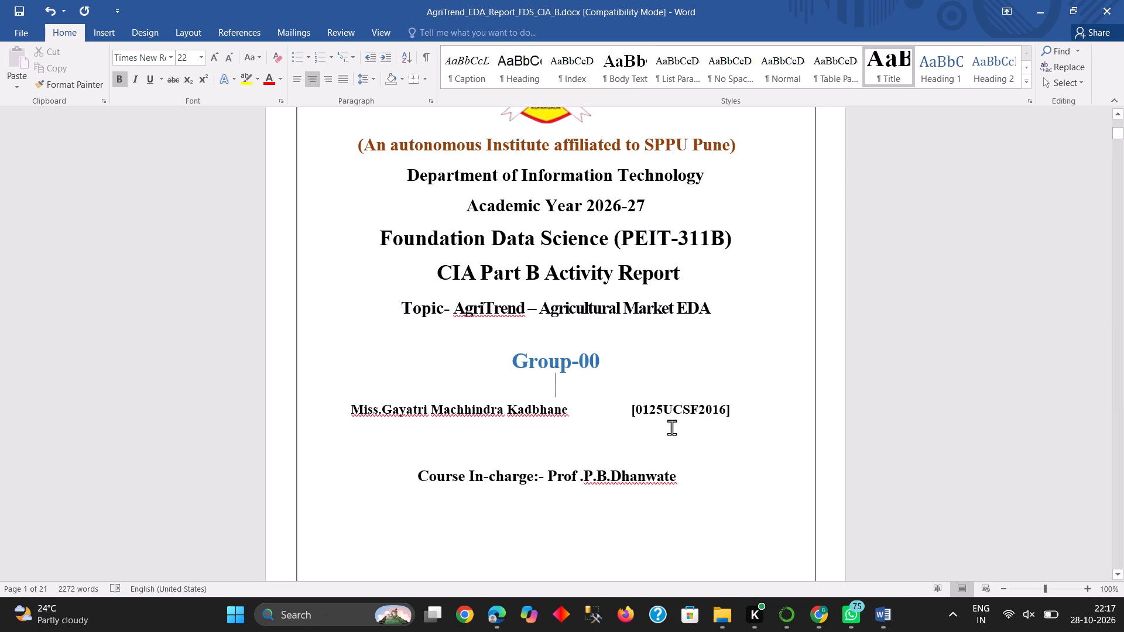
pyautogui.scroll(1, 671, 427)
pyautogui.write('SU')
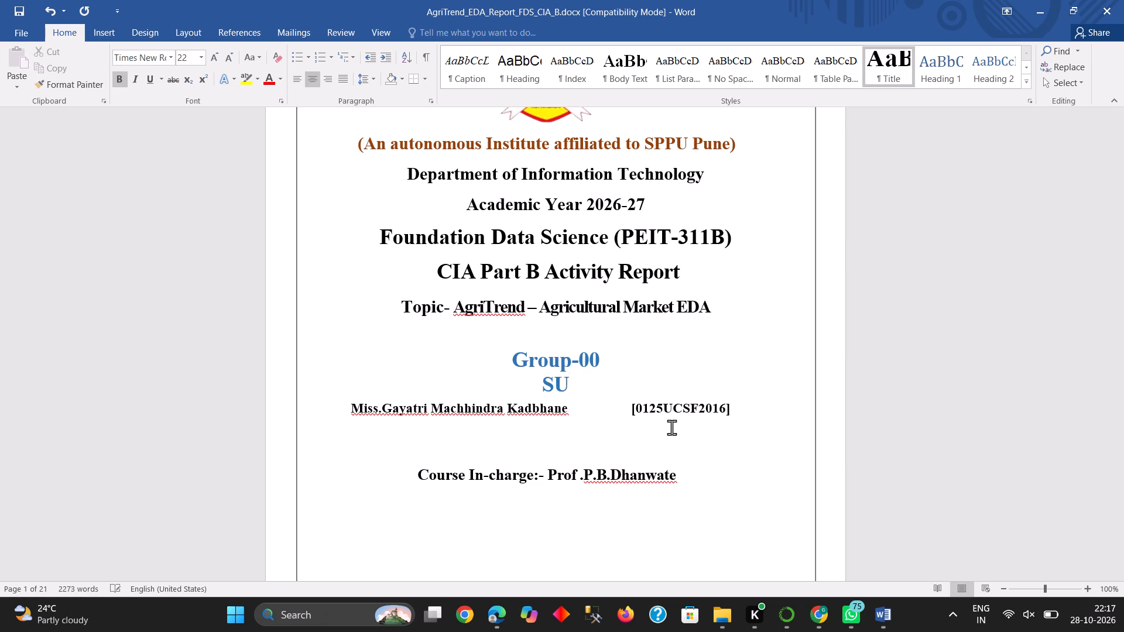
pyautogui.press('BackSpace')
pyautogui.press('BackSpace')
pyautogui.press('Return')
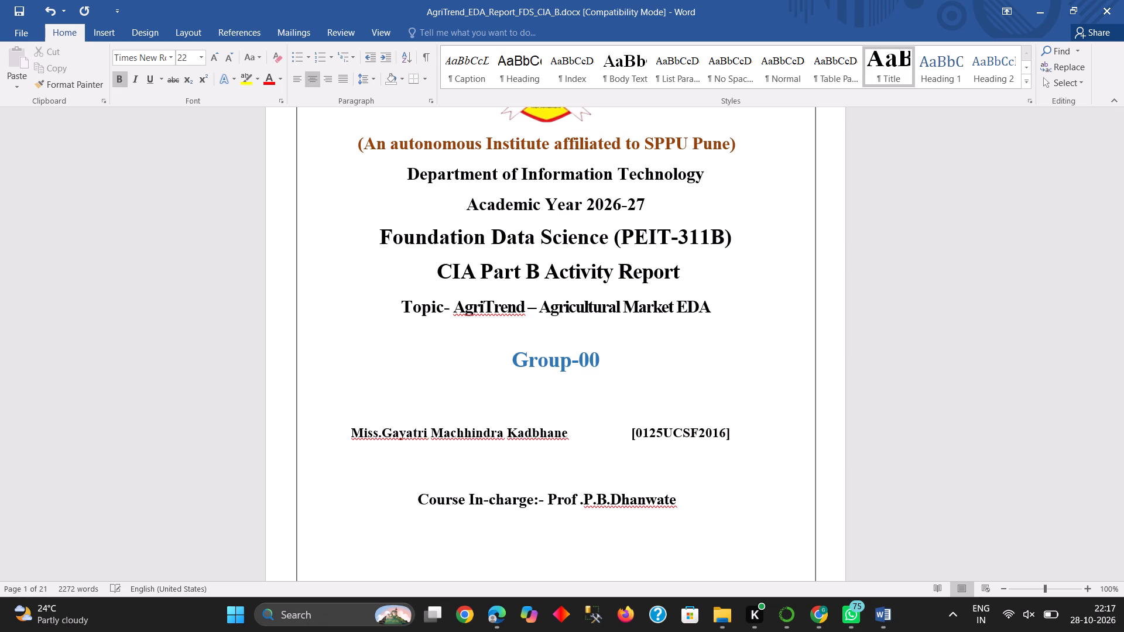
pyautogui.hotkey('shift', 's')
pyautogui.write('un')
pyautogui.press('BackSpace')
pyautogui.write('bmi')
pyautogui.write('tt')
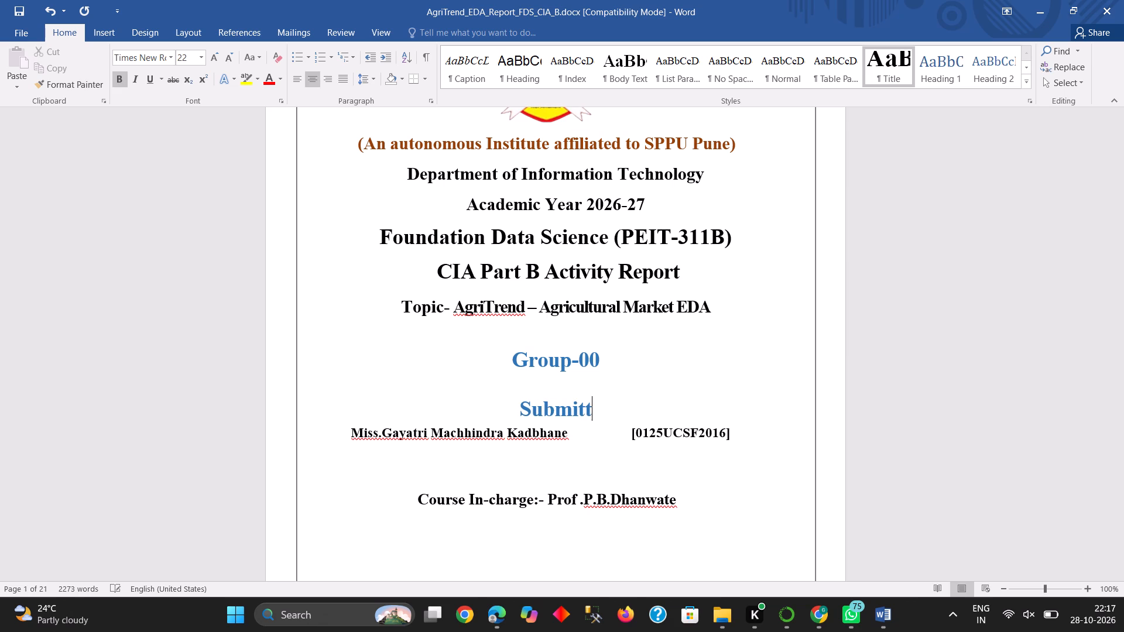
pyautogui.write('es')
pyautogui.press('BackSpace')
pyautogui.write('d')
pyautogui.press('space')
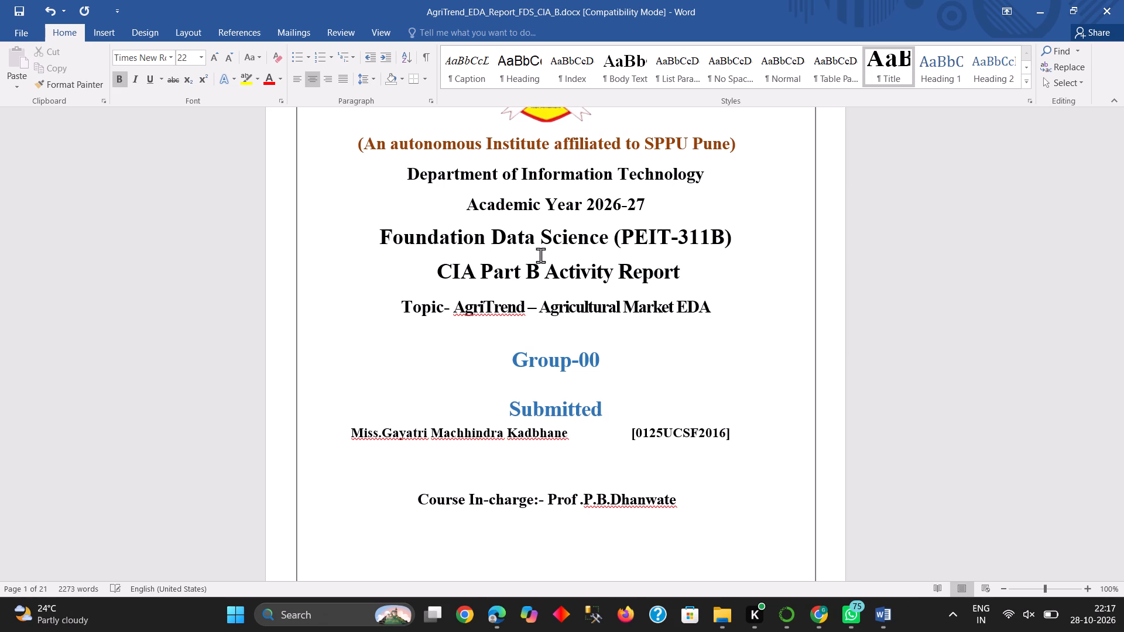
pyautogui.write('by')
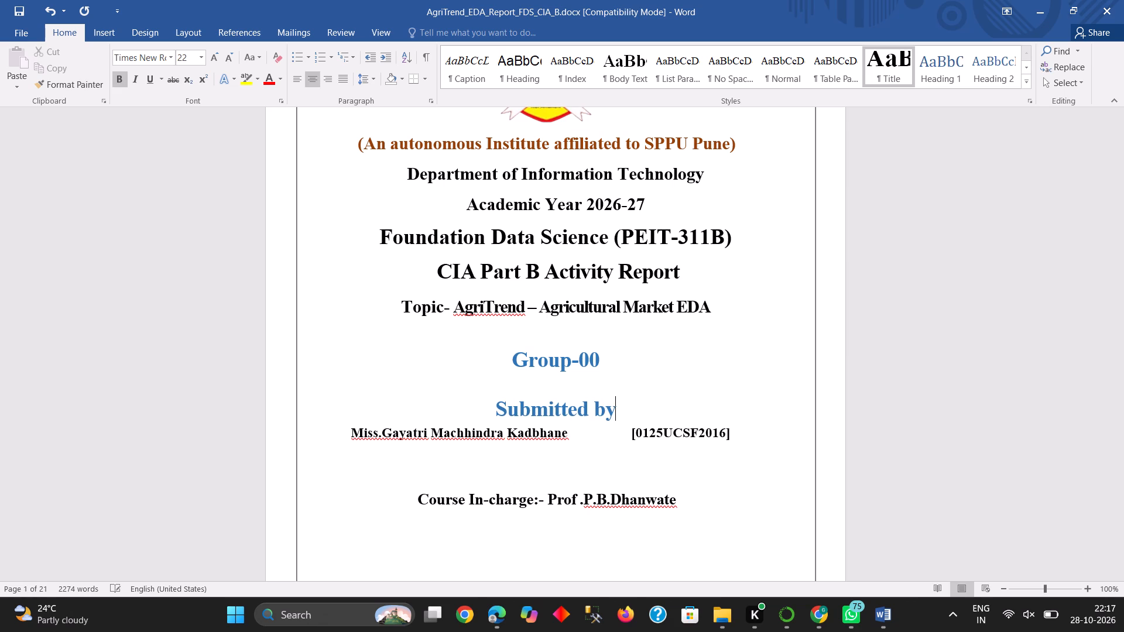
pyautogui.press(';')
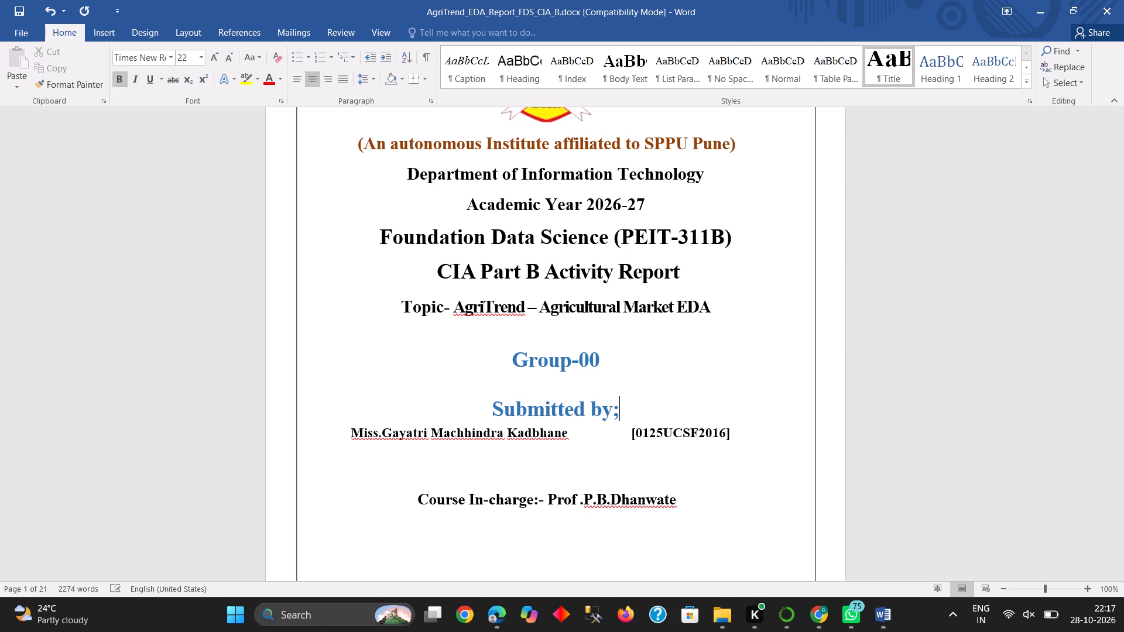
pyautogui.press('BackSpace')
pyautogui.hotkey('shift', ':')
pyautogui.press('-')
# Format the "Submitted by:-" line as black, non-bold text at font size 14.
pyautogui.moveTo(623, 413); pyautogui.dragTo(472, 408)
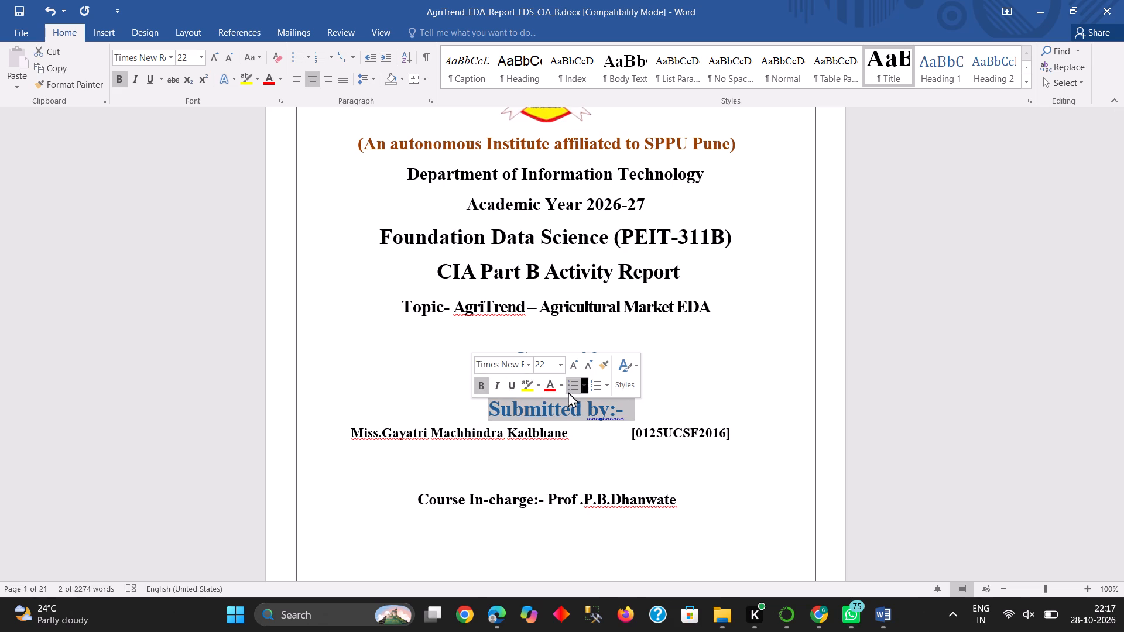
pyautogui.click(557, 391)
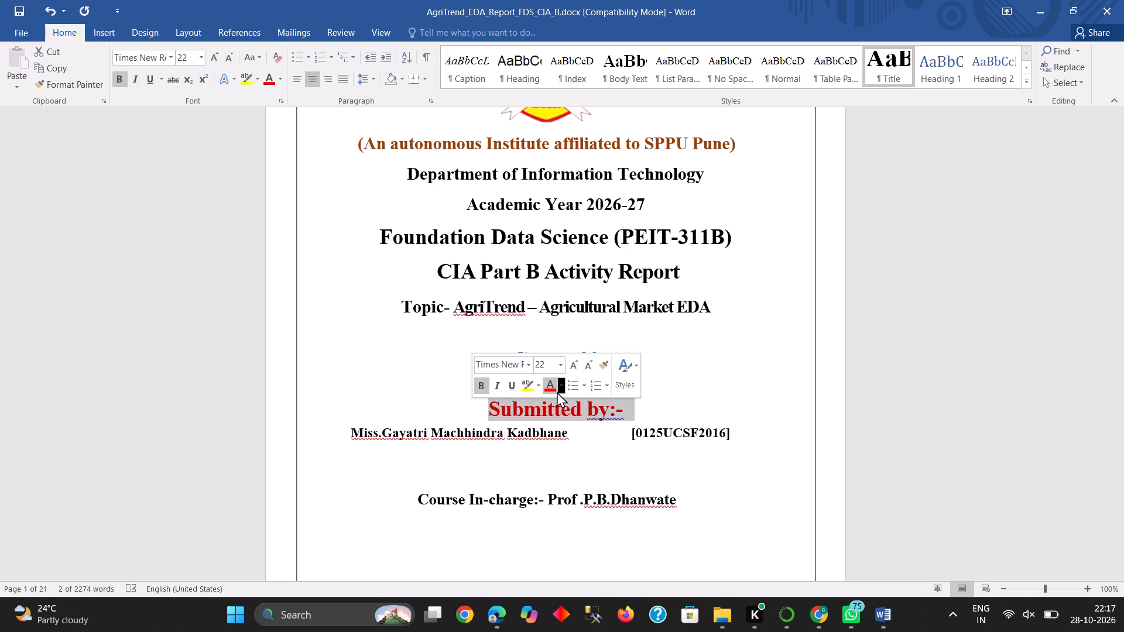
pyautogui.click(564, 387)
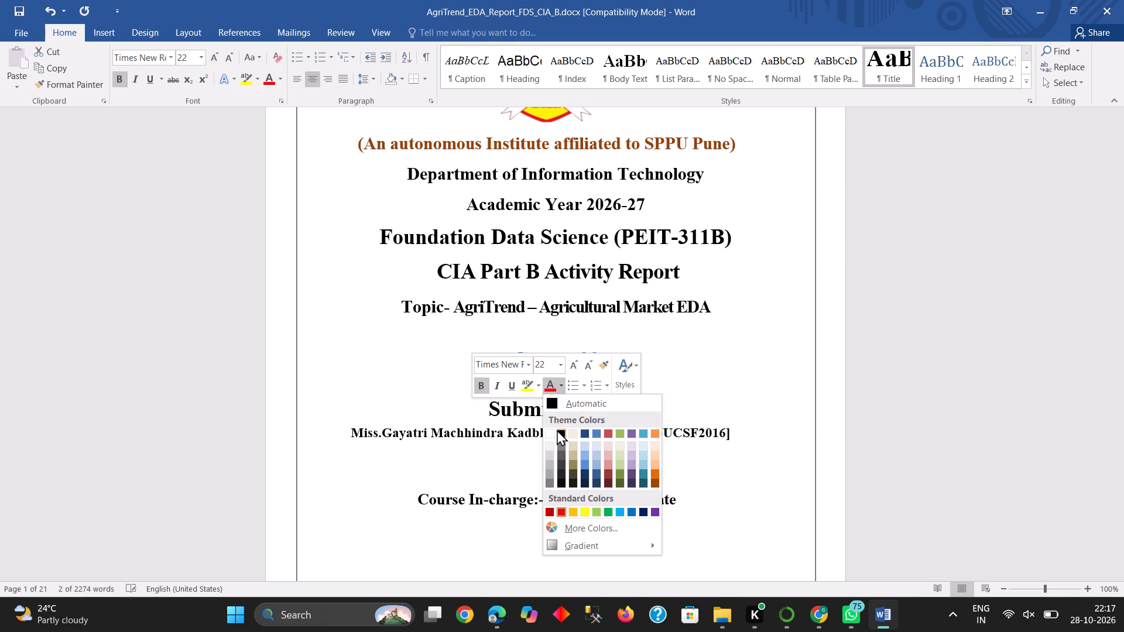
pyautogui.click(557, 430)
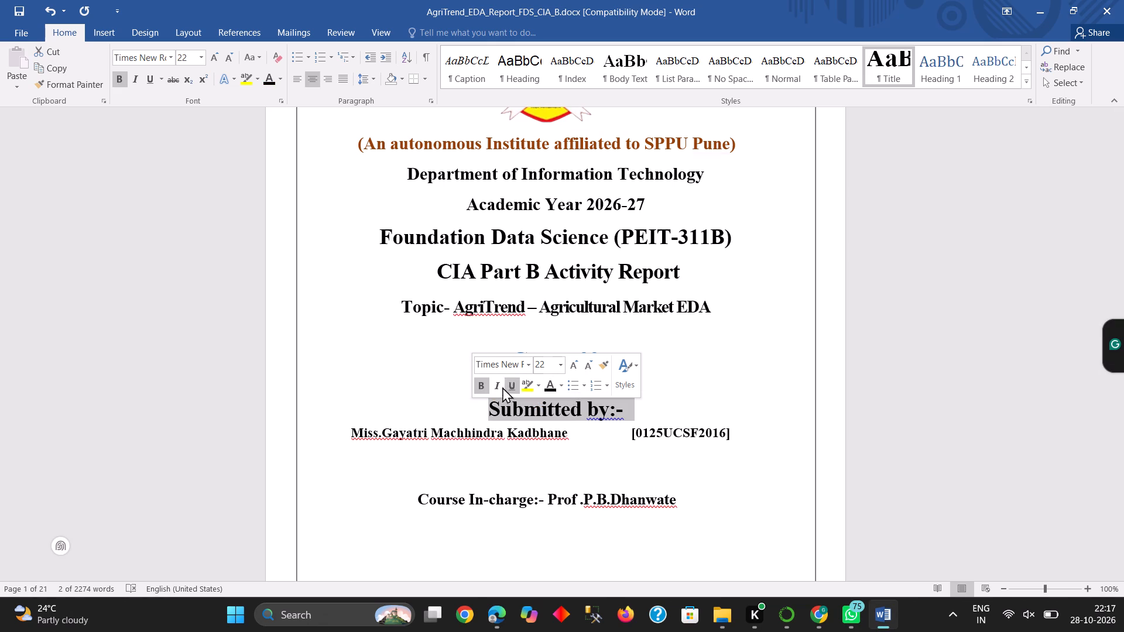
pyautogui.moveTo(476, 396); pyautogui.dragTo(481, 391)
pyautogui.click(481, 391)
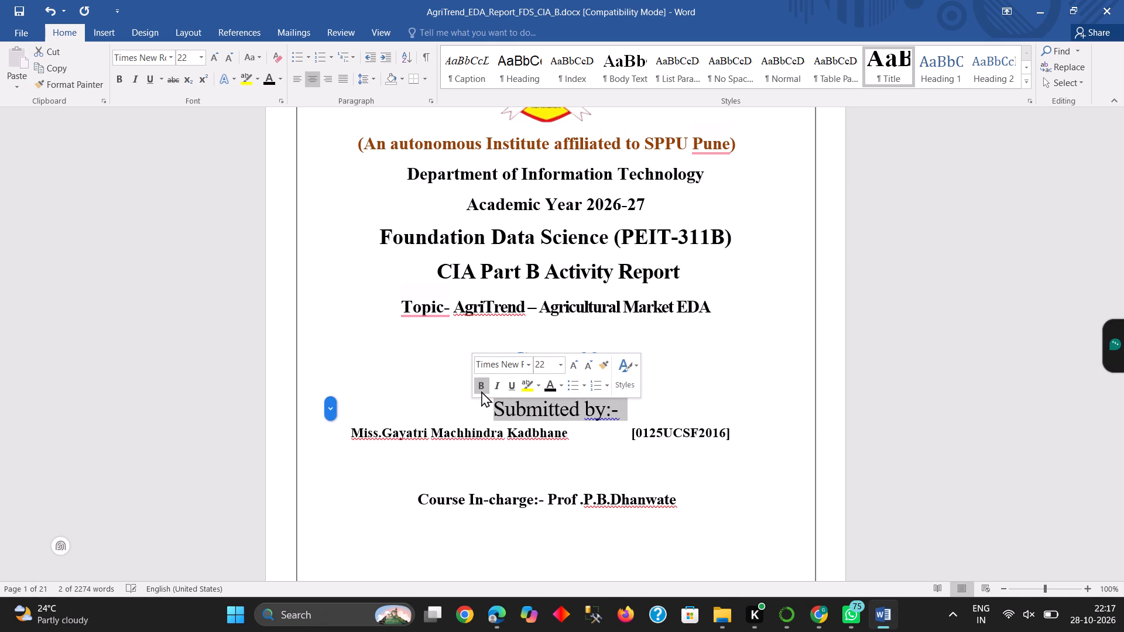
pyautogui.click(562, 366)
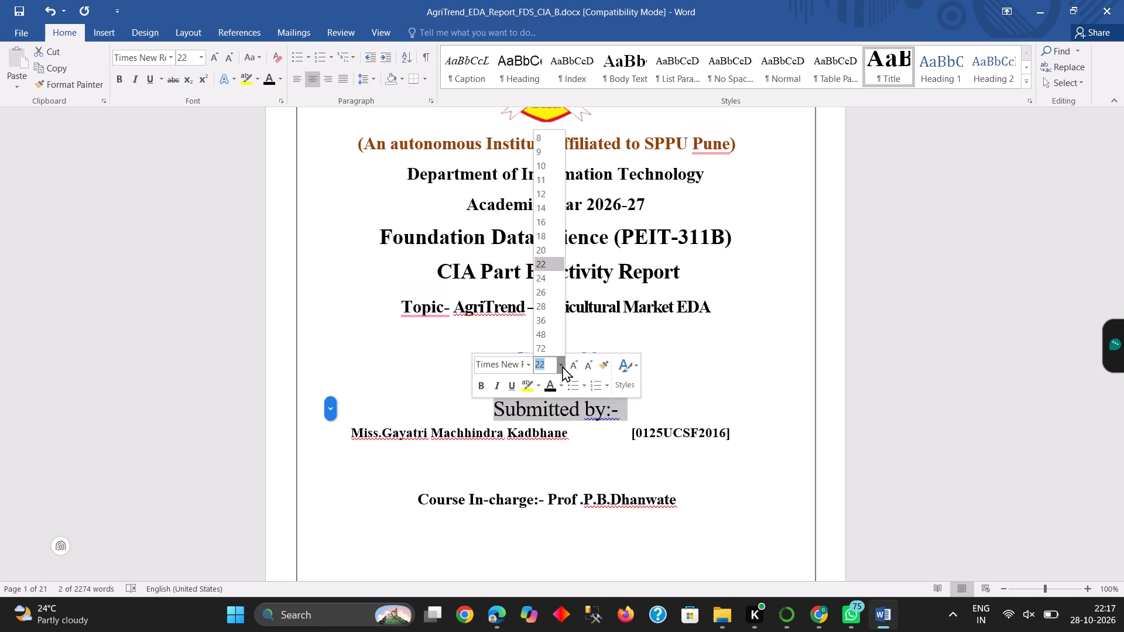
pyautogui.click(544, 202)
pyautogui.click(700, 377)
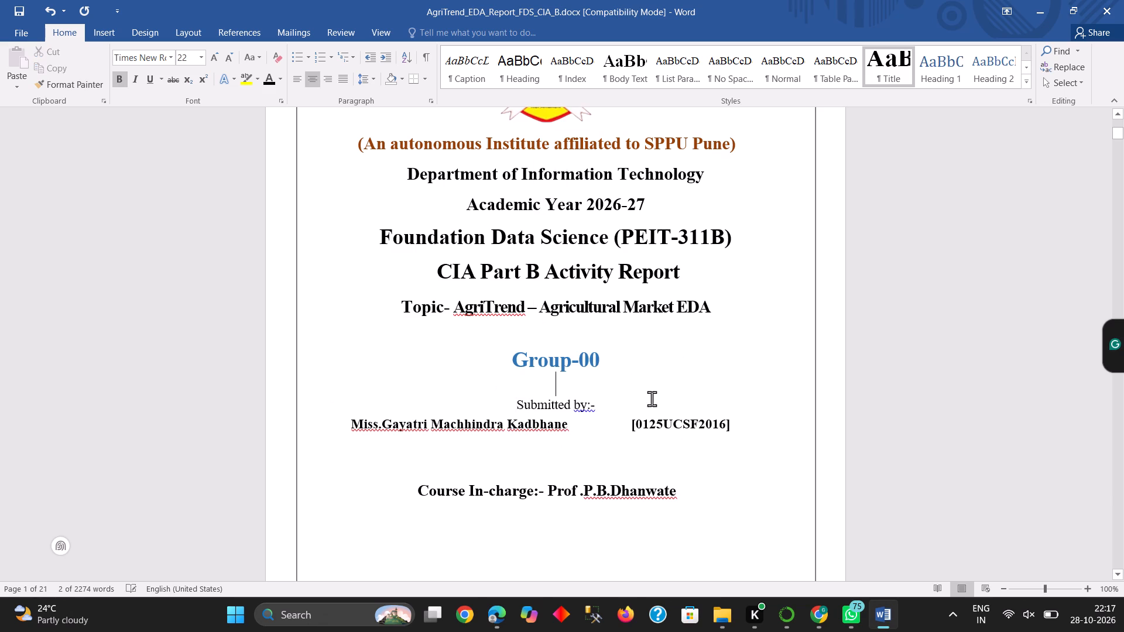
# Insert a blank line between "Submitted by:-" and the group member's line.
pyautogui.click(635, 407)
pyautogui.press('Return')
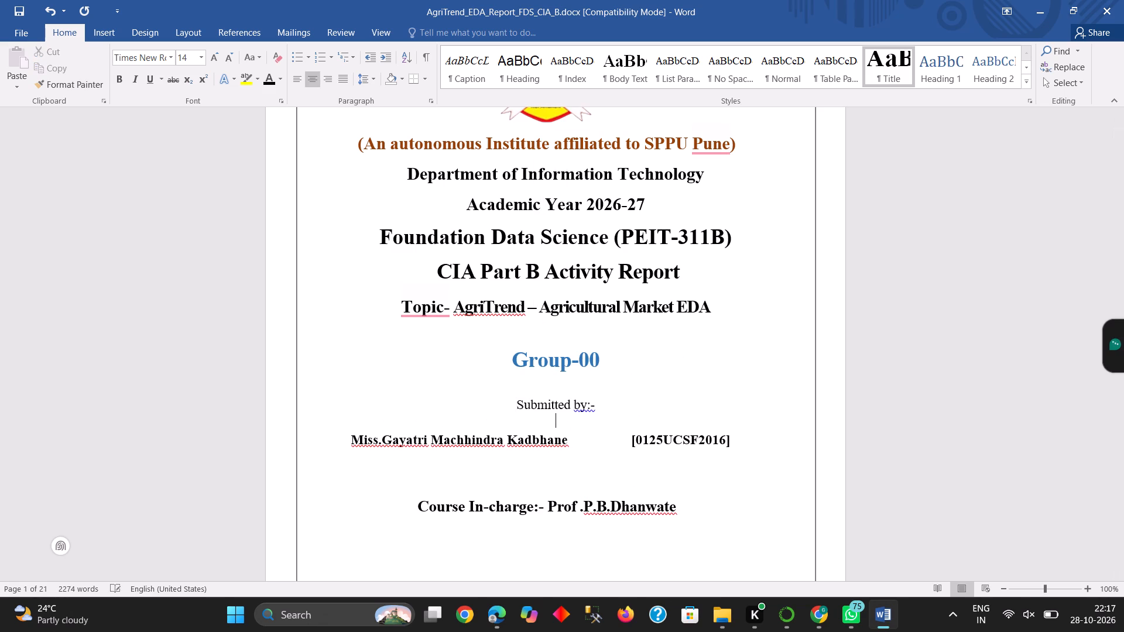
# Change the department on the cover page to "Computer Engineering".
pyautogui.scroll(1, 724, 419)
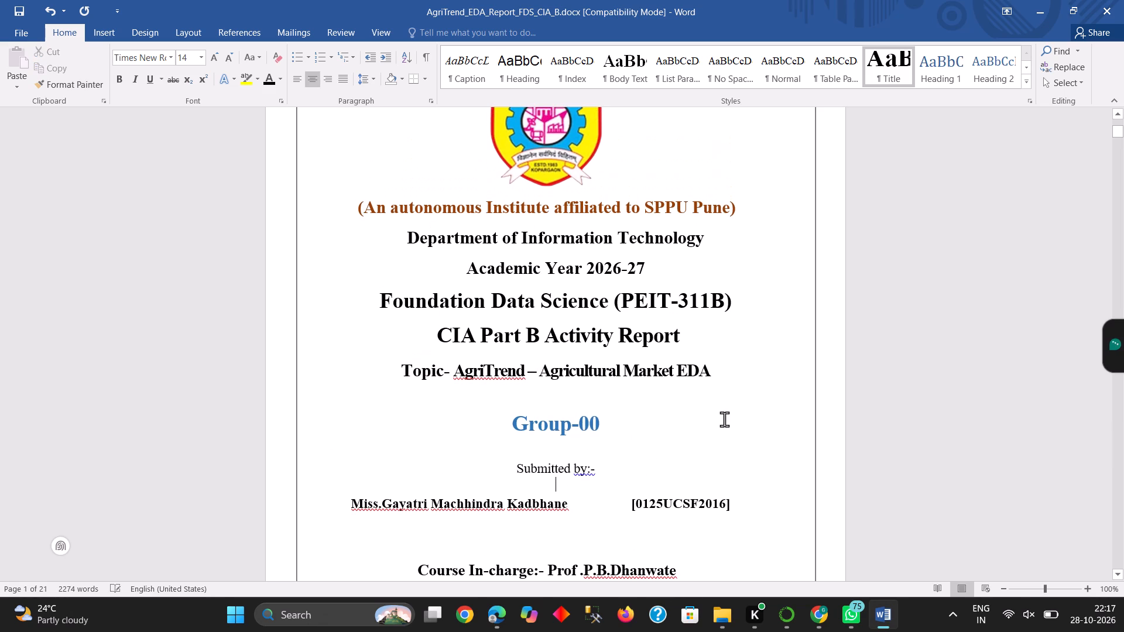
pyautogui.scroll(2, 724, 419)
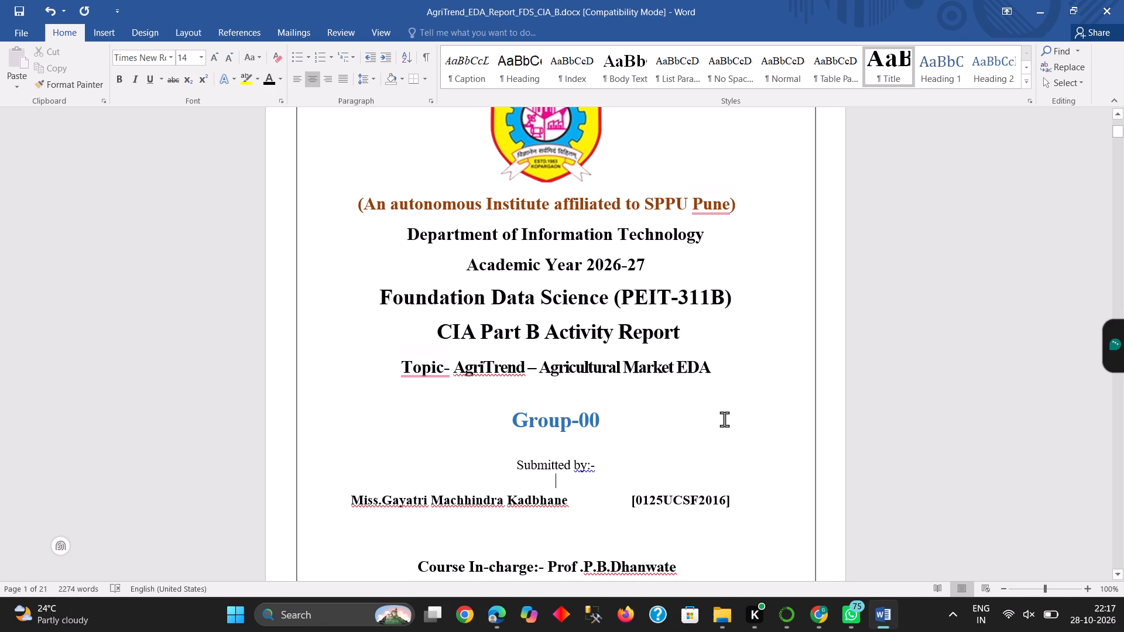
pyautogui.scroll(3, 724, 419)
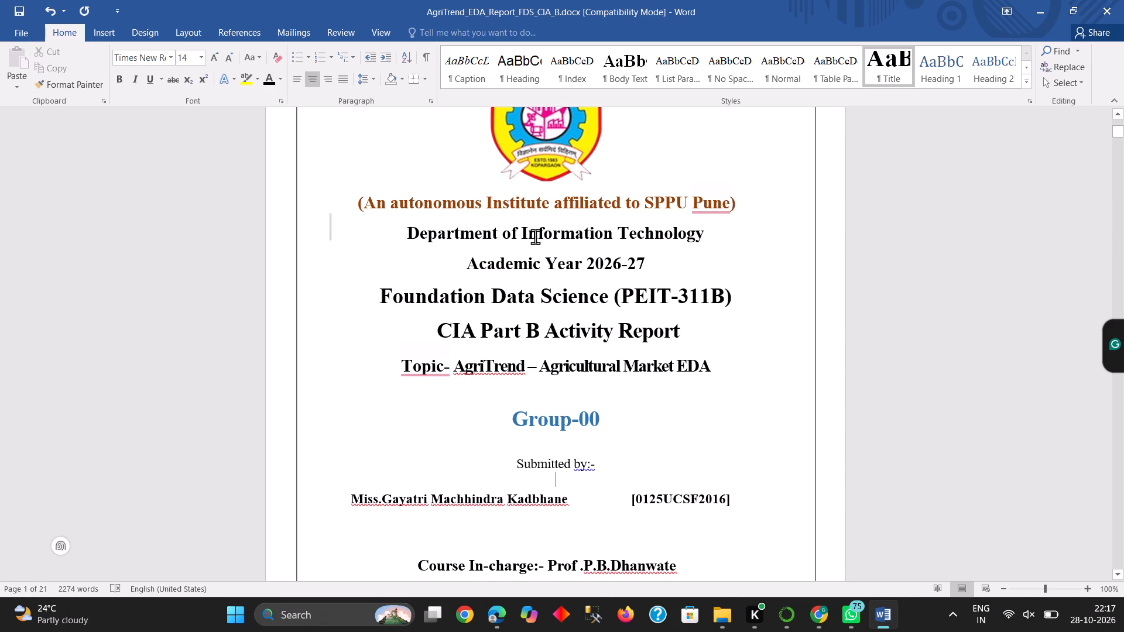
pyautogui.moveTo(525, 233); pyautogui.dragTo(681, 231)
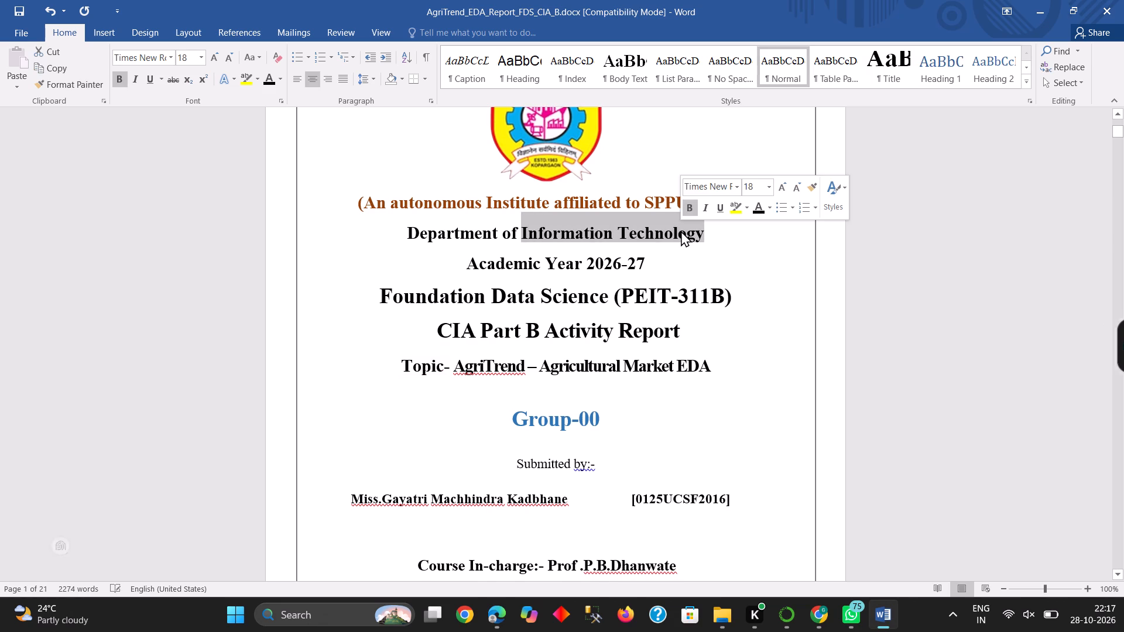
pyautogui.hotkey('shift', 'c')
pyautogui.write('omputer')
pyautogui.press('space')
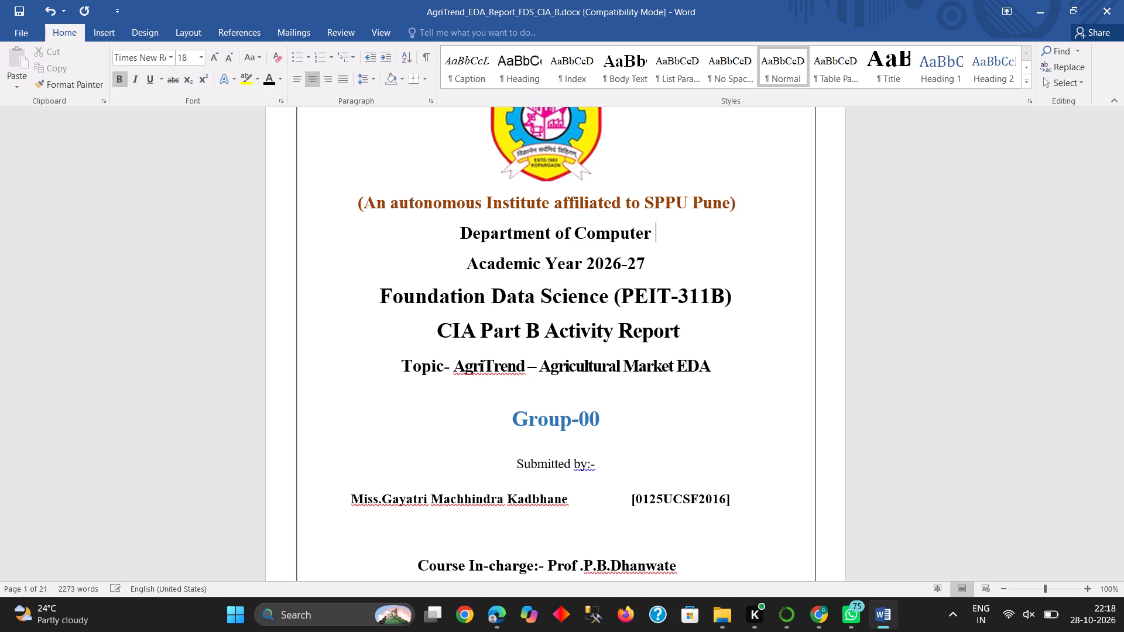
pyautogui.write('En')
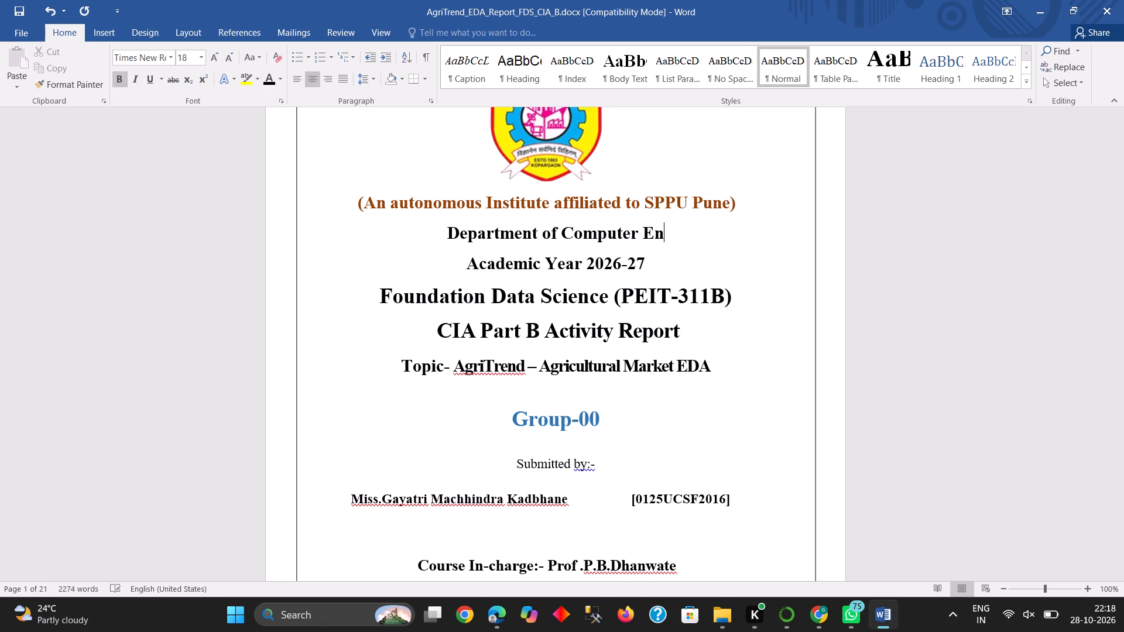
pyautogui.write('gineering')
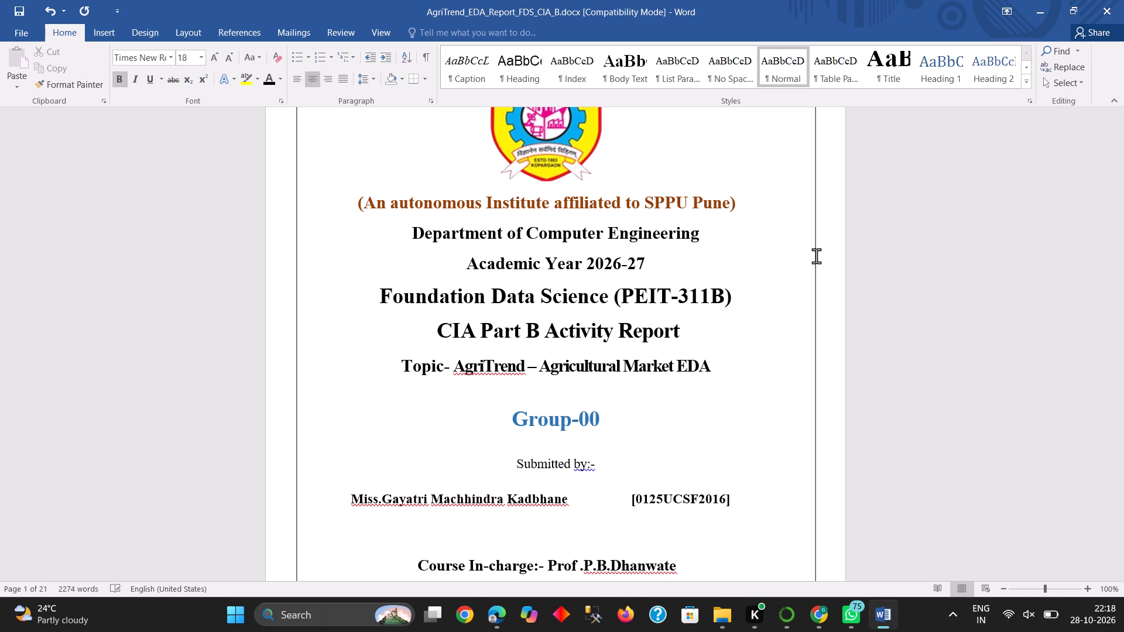
# Delete the rectangular border frame around the cover page.
pyautogui.scroll(1, 795, 332)
pyautogui.scroll(-2, 795, 332)
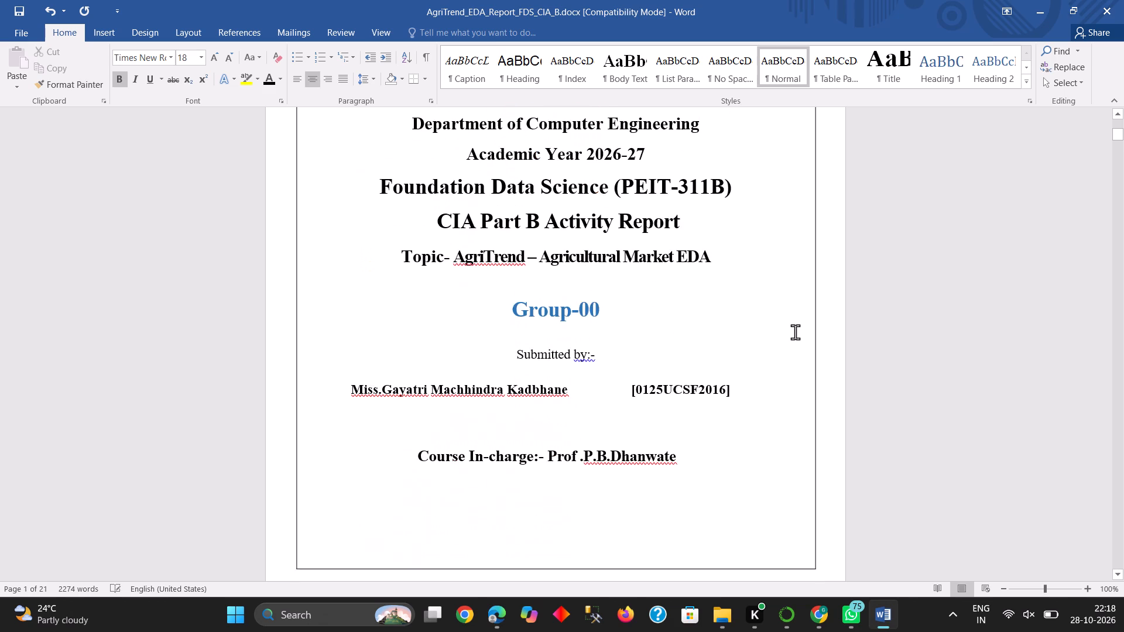
pyautogui.scroll(-1, 795, 332)
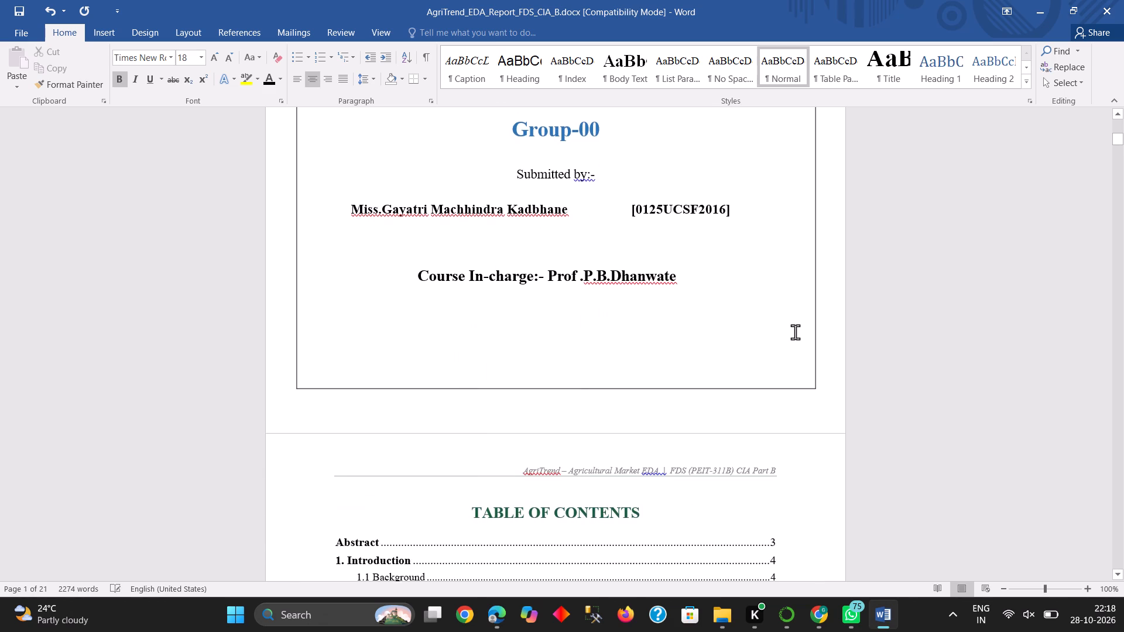
pyautogui.scroll(-1, 795, 332)
pyautogui.click(818, 368)
pyautogui.click(813, 376)
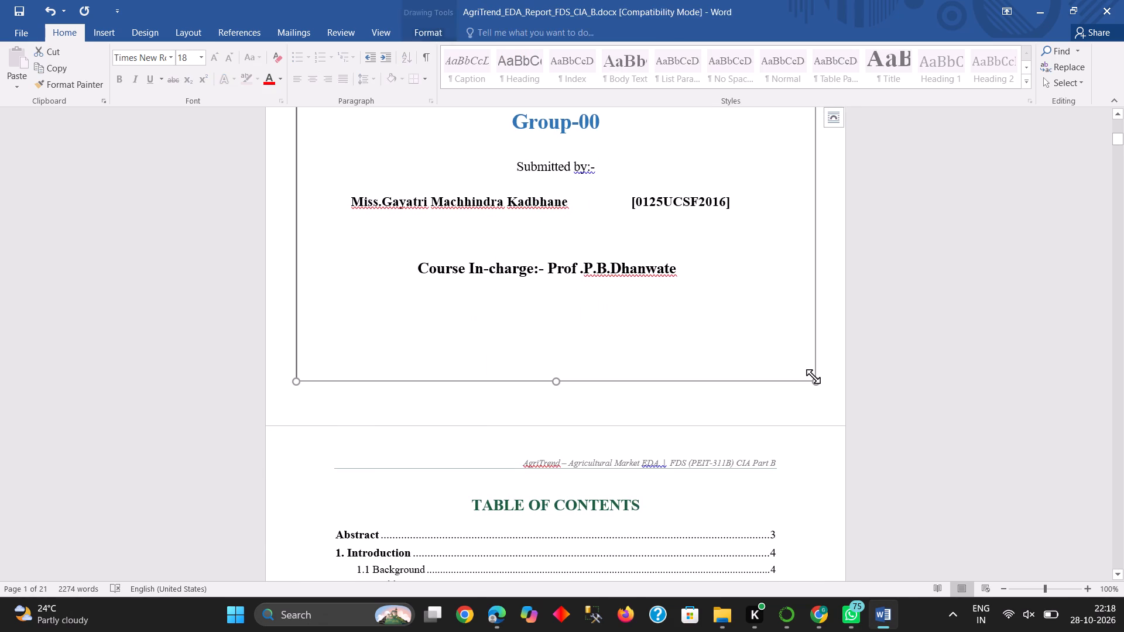
pyautogui.moveTo(813, 376); pyautogui.dragTo(820, 392)
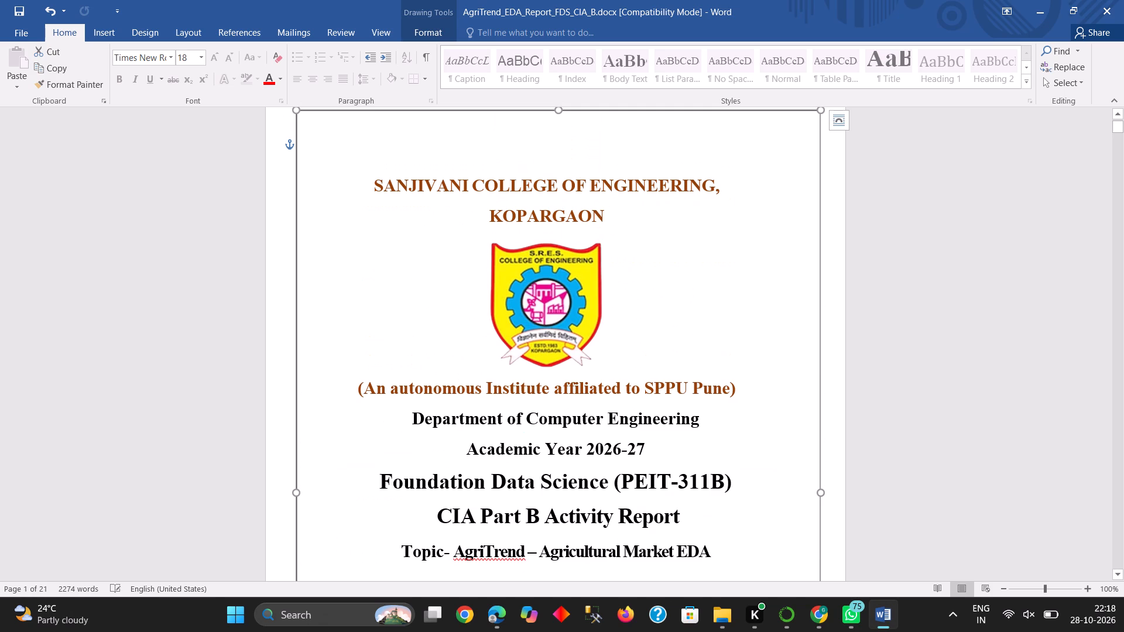
pyautogui.press('Delete')
# Insert one blank line above the college logo and one between the logo and the "(An autonomous Institute" line.
pyautogui.scroll(-6, 820, 392)
pyautogui.scroll(1, 820, 392)
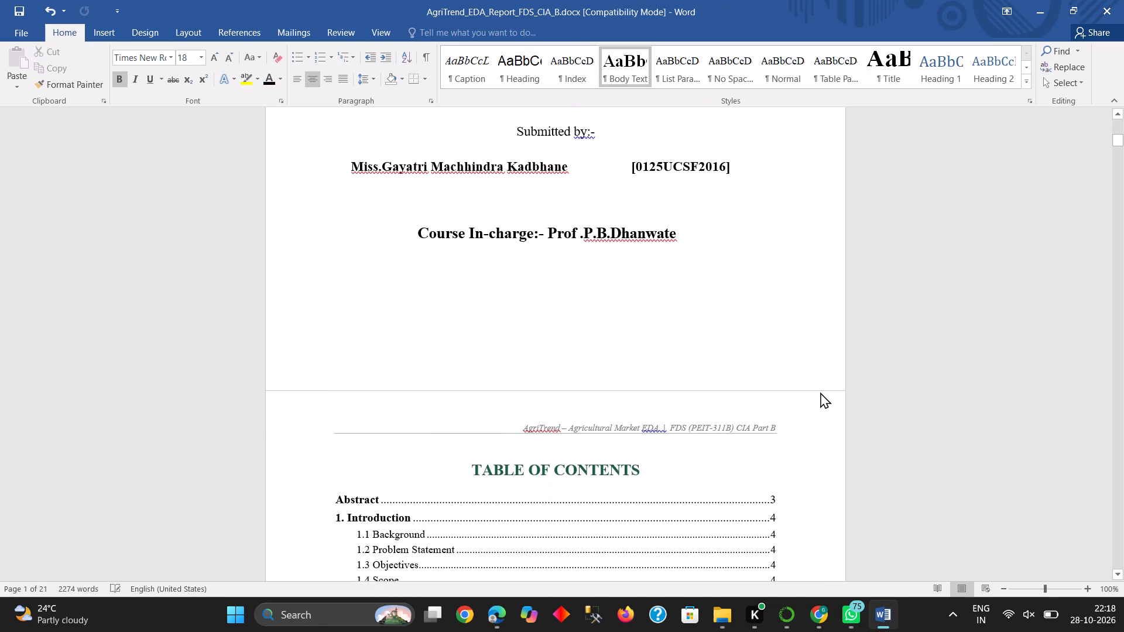
pyautogui.scroll(2, 820, 392)
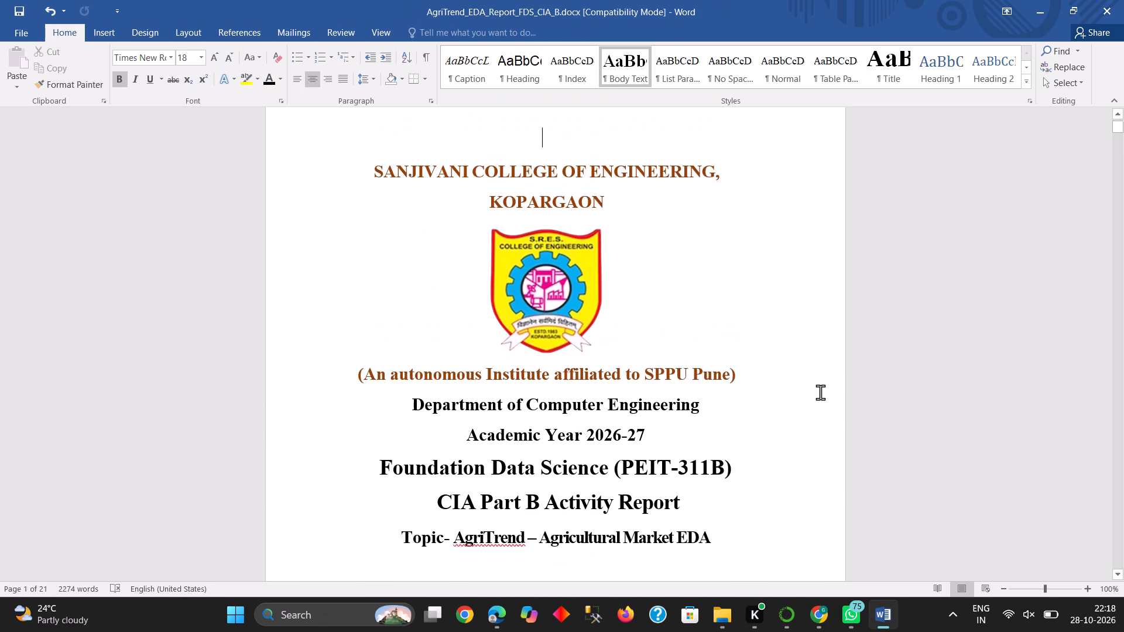
pyautogui.scroll(1, 820, 392)
pyautogui.scroll(-1, 666, 296)
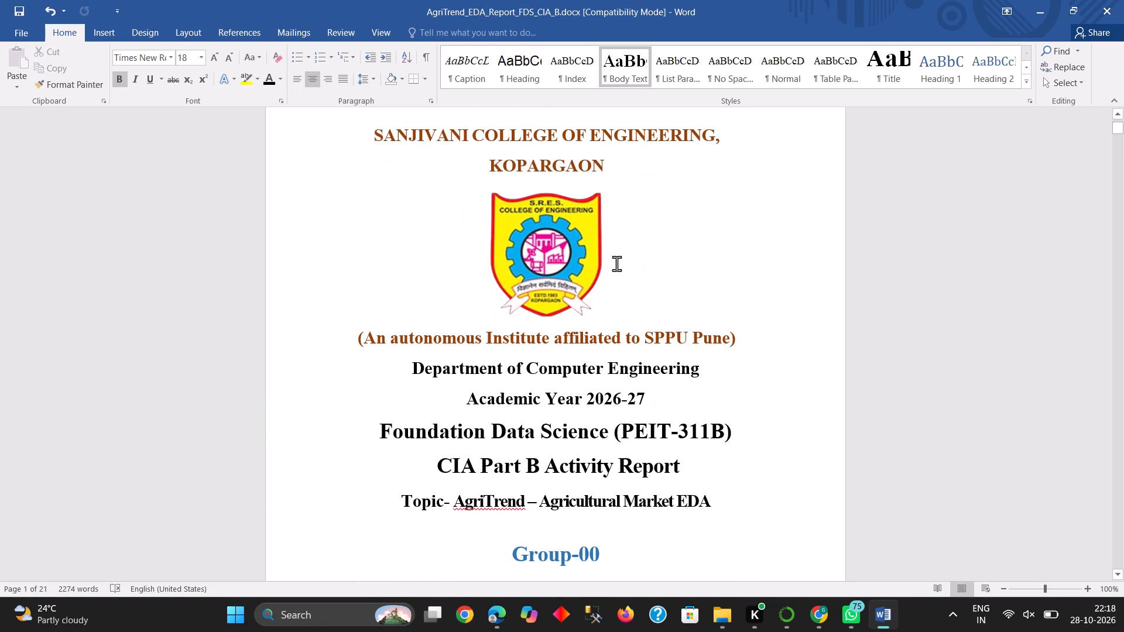
pyautogui.click(650, 165)
pyautogui.press('Return')
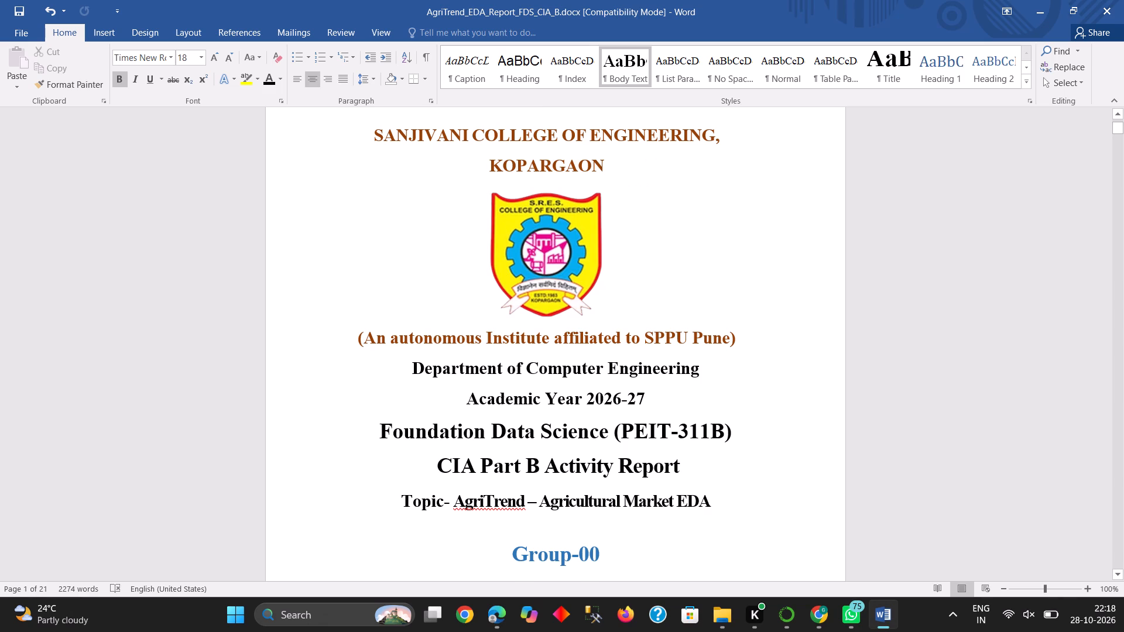
pyautogui.click(629, 309)
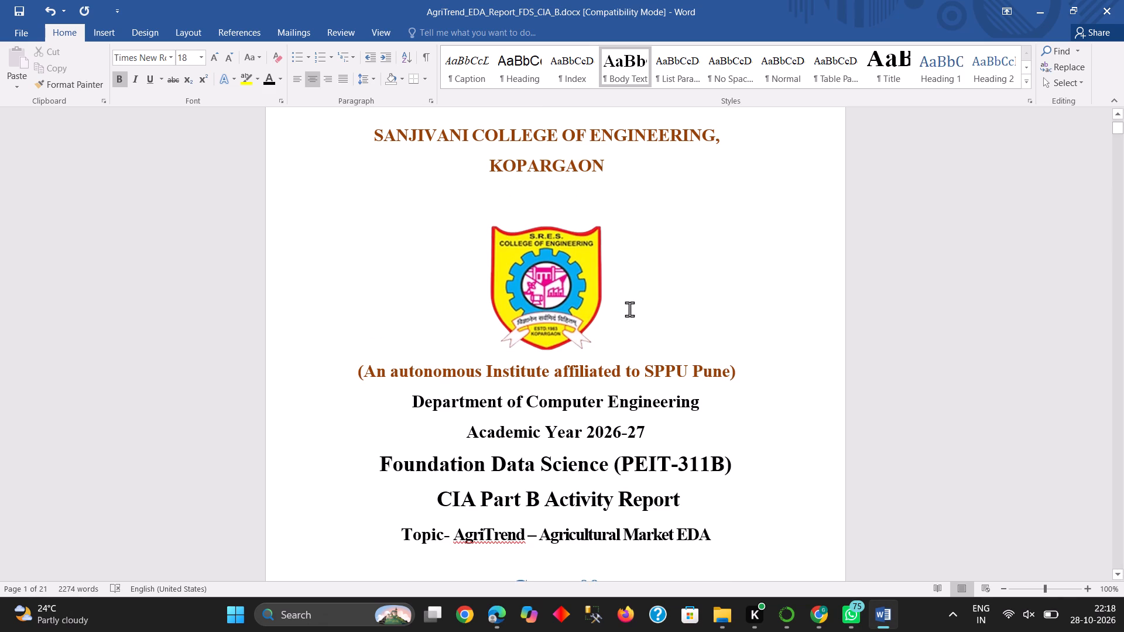
pyautogui.click(603, 325)
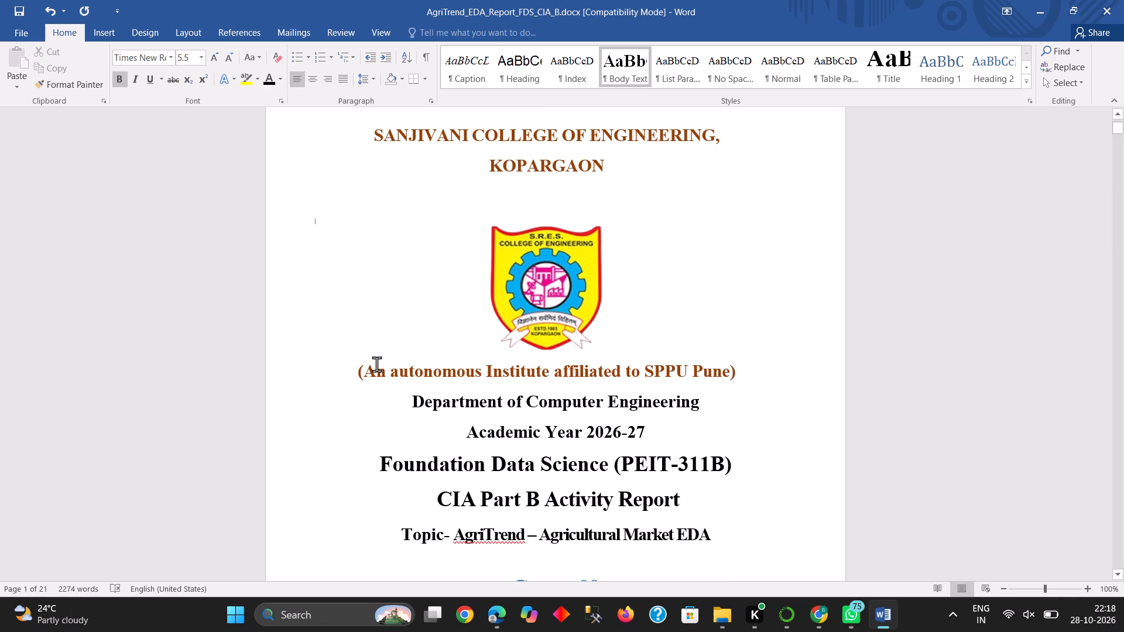
pyautogui.click(362, 366)
pyautogui.press('Left')
pyautogui.press('Return')
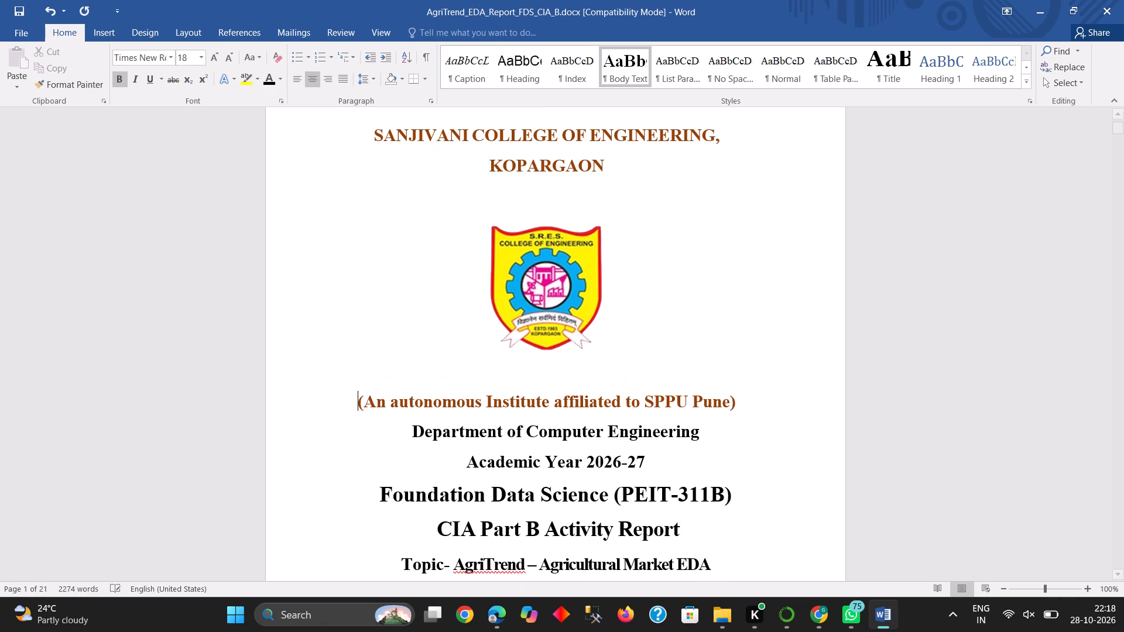
pyautogui.scroll(-3, 419, 376)
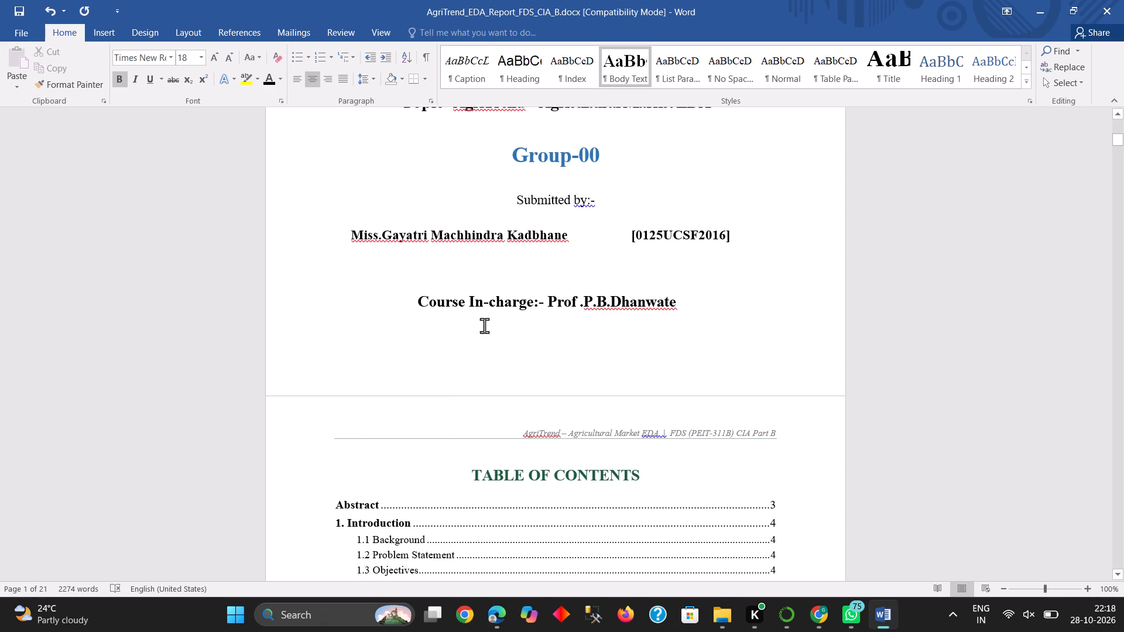
# Try to remove the blank line between the Group-00 heading and the "Submitted by:-" line on the cover page.
pyautogui.scroll(1, 564, 248)
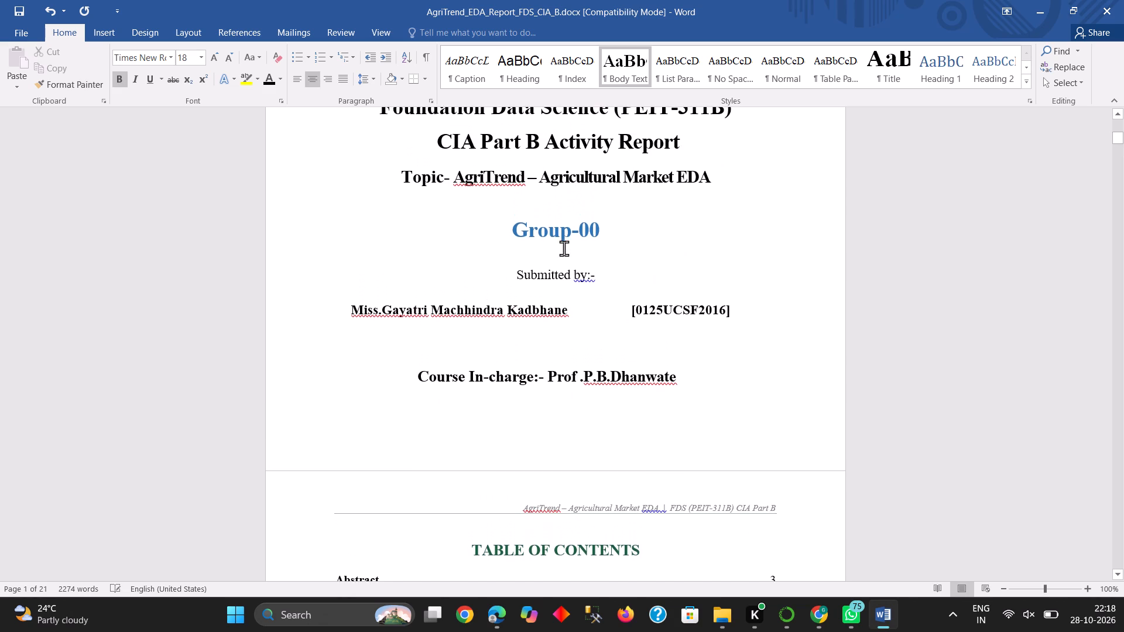
pyautogui.click(514, 251)
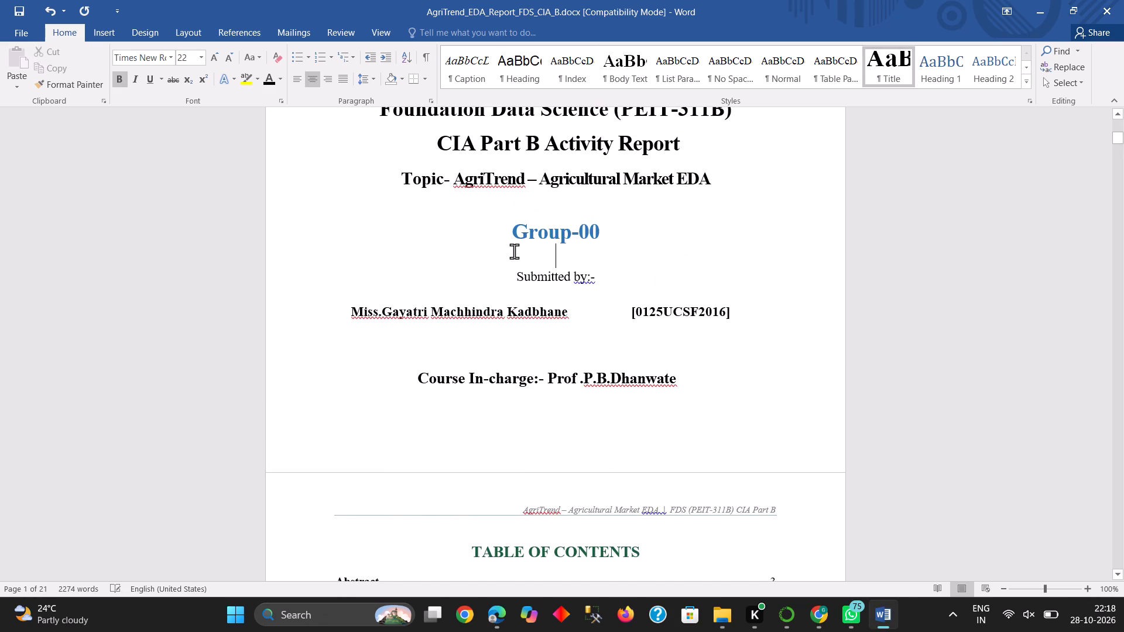
pyautogui.press('BackSpace')
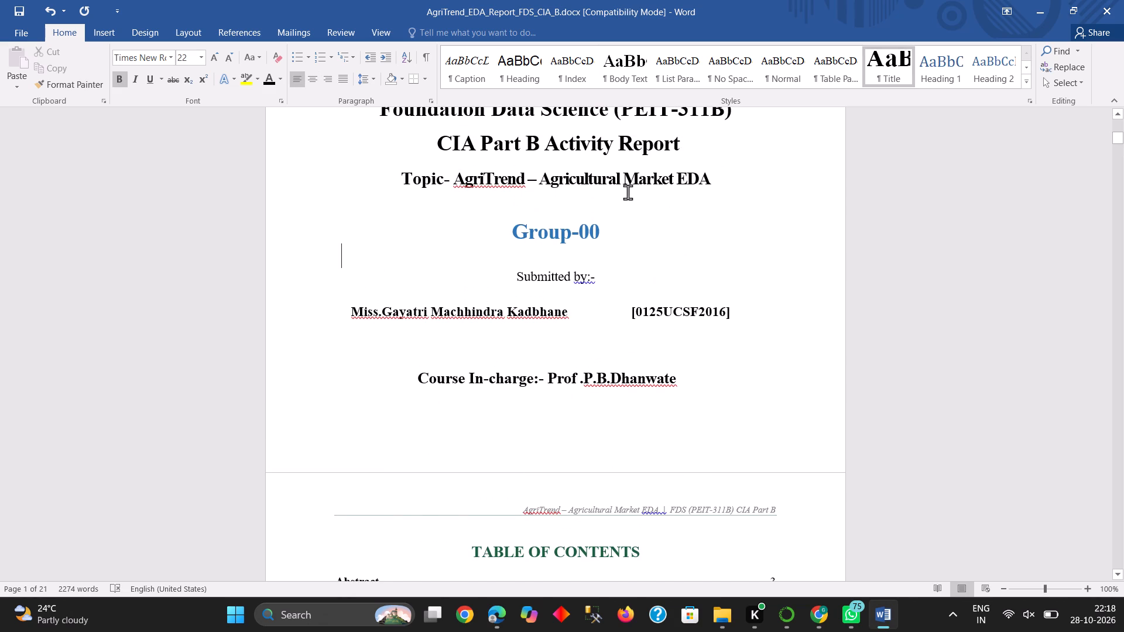
# Remove the blank line between "KOPARGAON" and the college logo on the cover page.
pyautogui.scroll(3, 524, 214)
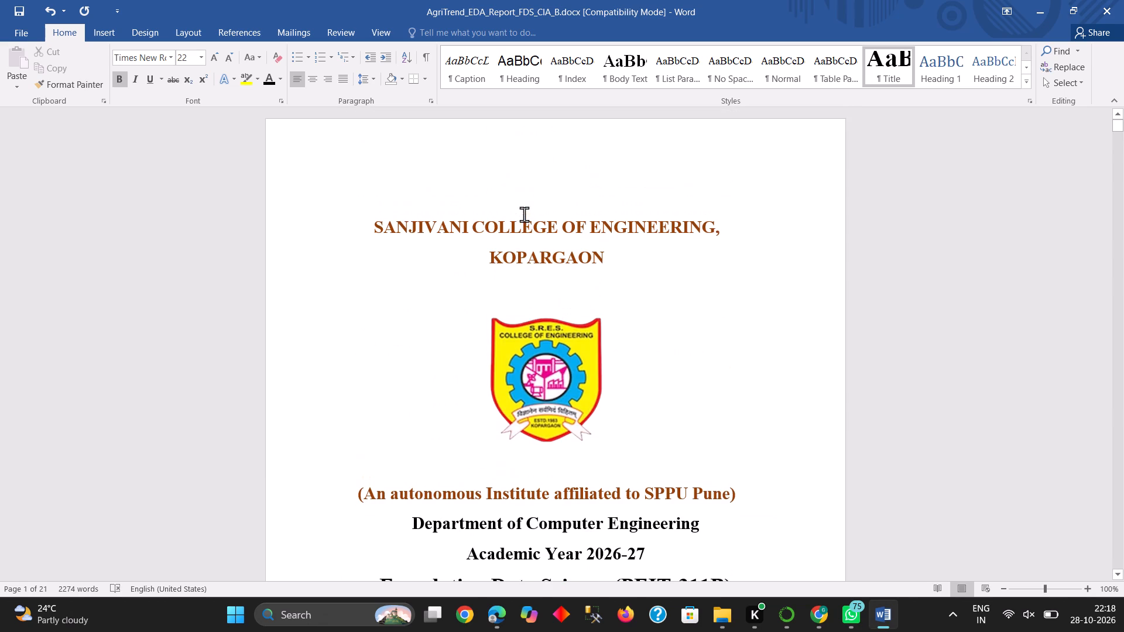
pyautogui.click(498, 293)
pyautogui.press('BackSpace')
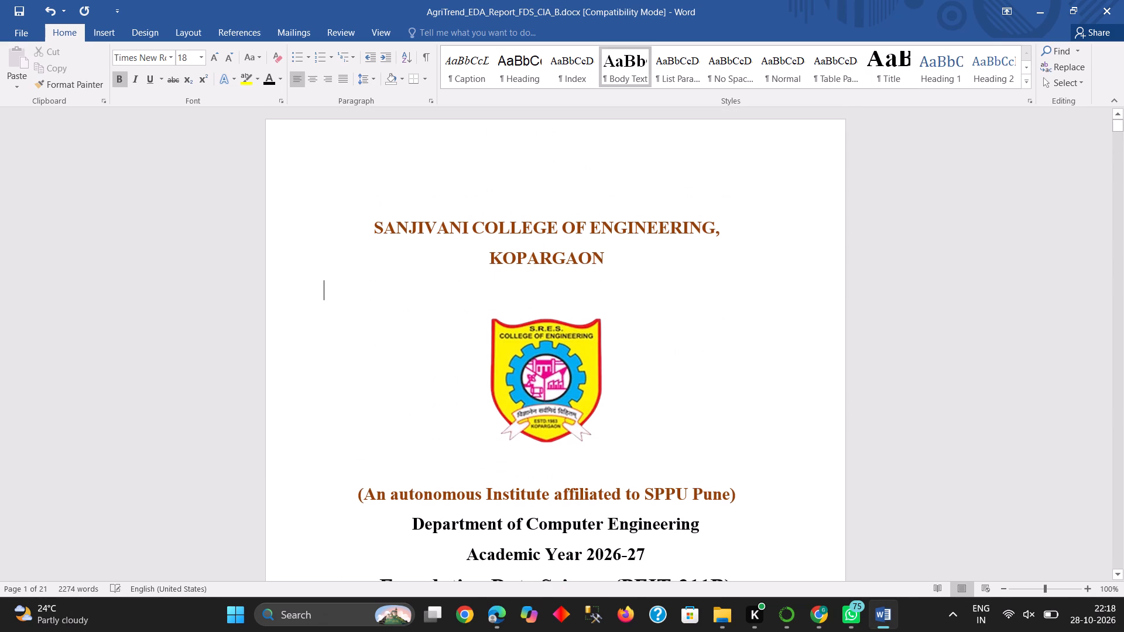
pyautogui.press('BackSpace')
pyautogui.press('BackSpace')
# Save the report with the adjusted cover page.
pyautogui.scroll(-1, 498, 293)
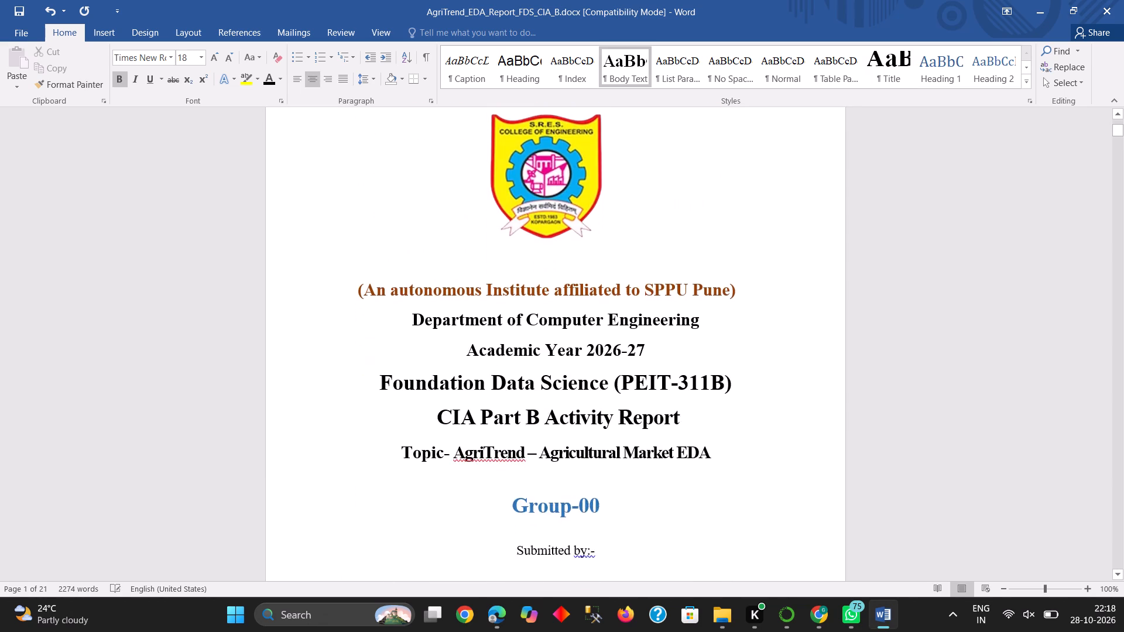
pyautogui.scroll(-3, 498, 293)
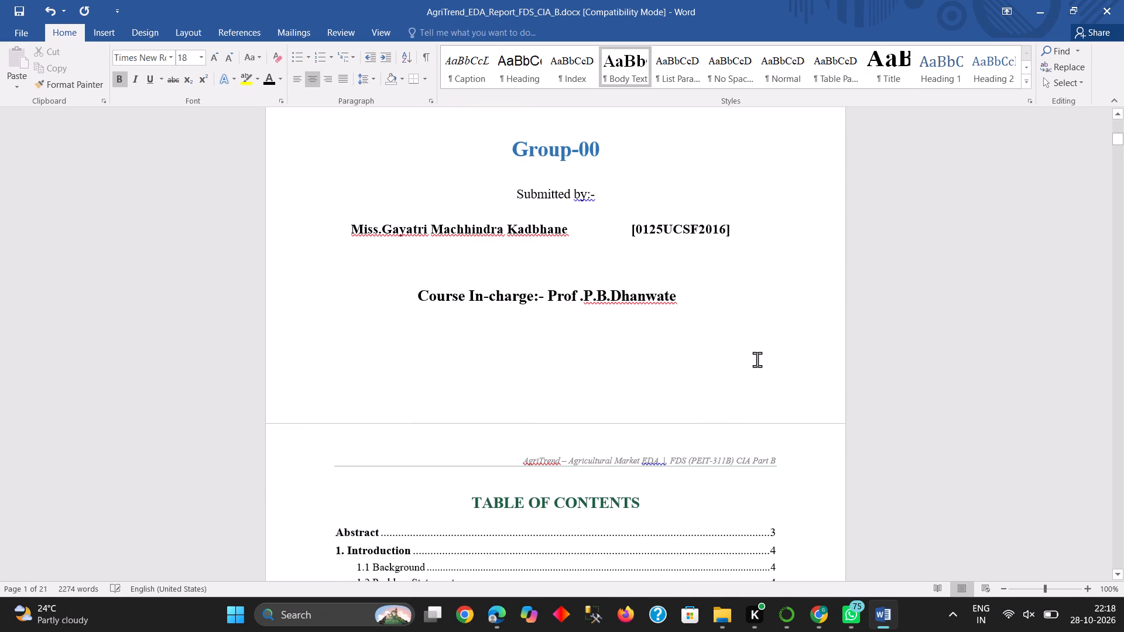
pyautogui.hotkey('ctrl', 's')
# Review the whole report from the cover page and table of contents through the figures to the last code appendix page.
pyautogui.scroll(-3, 757, 359)
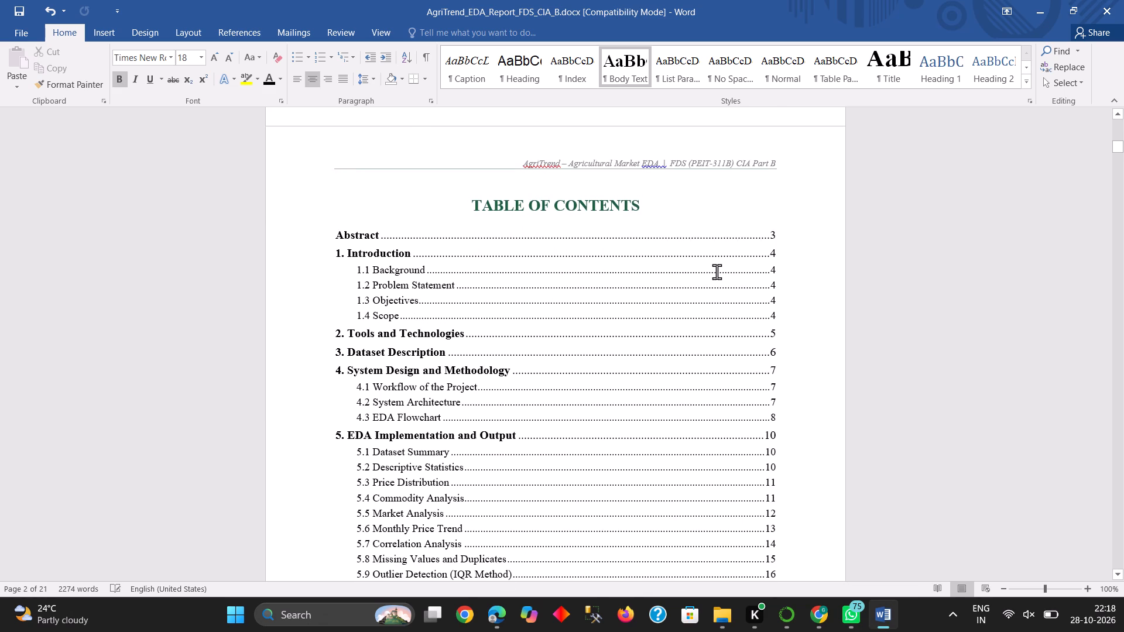
pyautogui.scroll(-8, 717, 272)
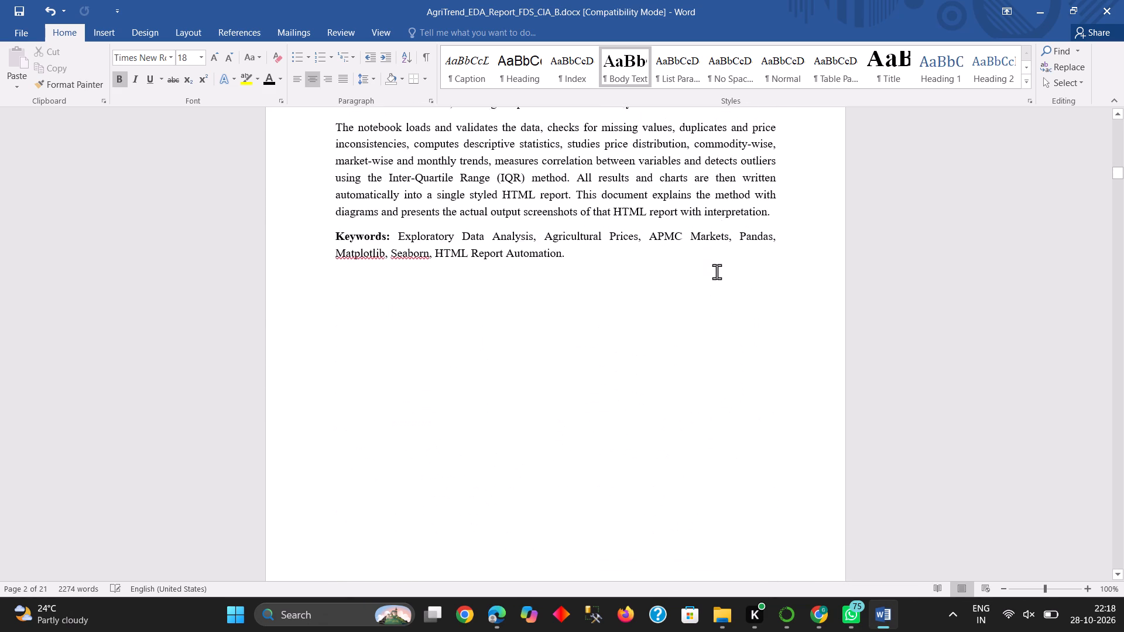
pyautogui.scroll(-10, 717, 272)
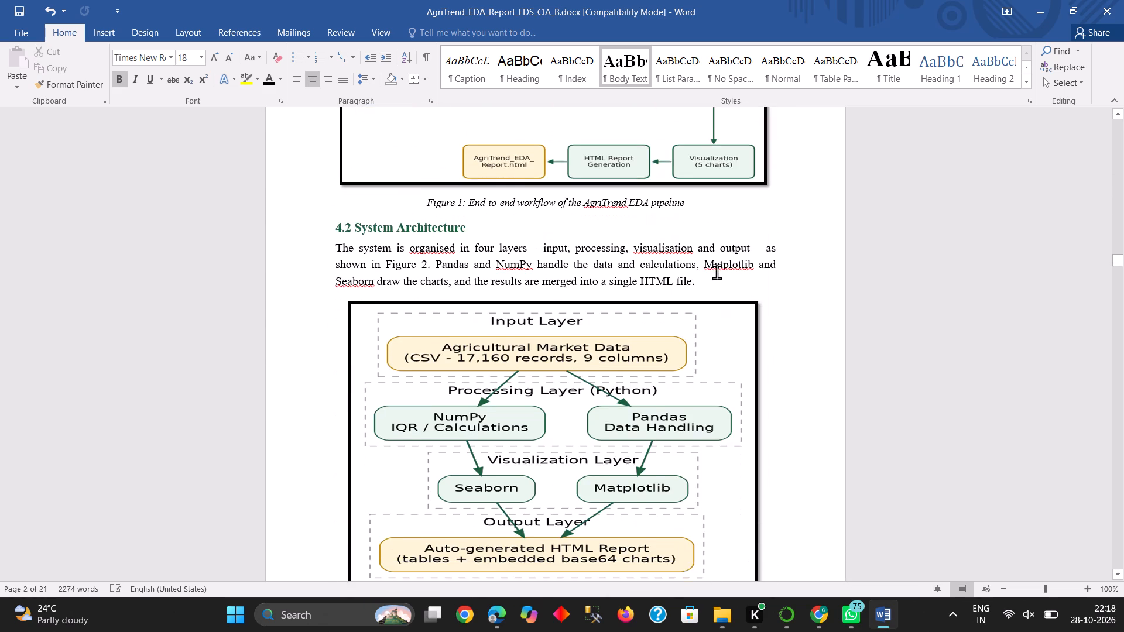
pyautogui.scroll(-6, 717, 272)
pyautogui.scroll(1, 717, 272)
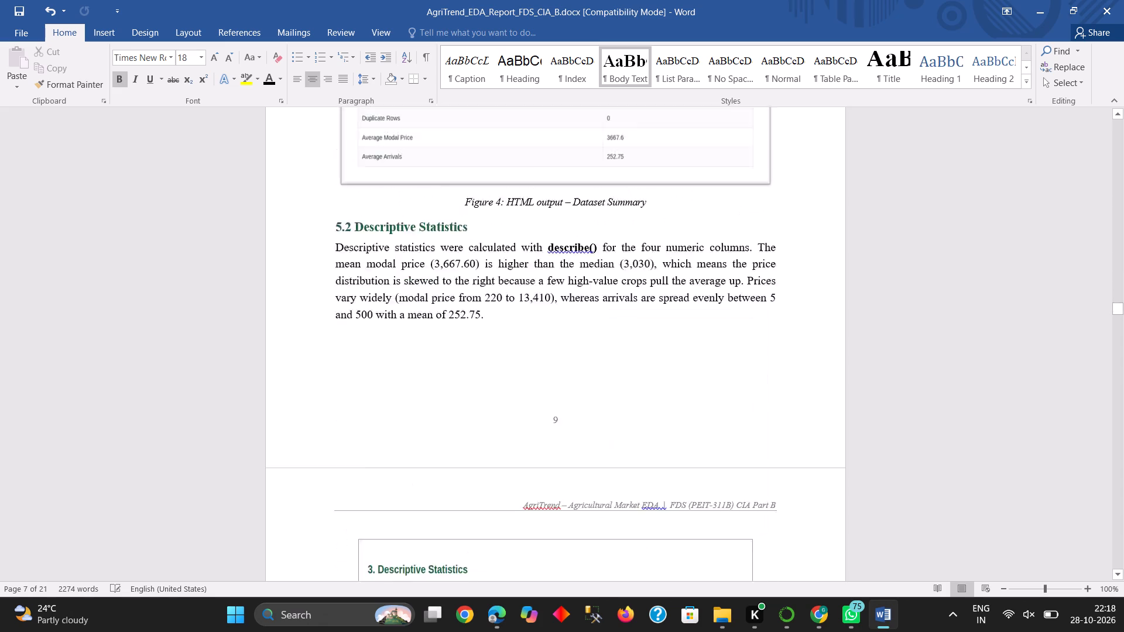
pyautogui.scroll(8, 717, 272)
pyautogui.scroll(15, 717, 272)
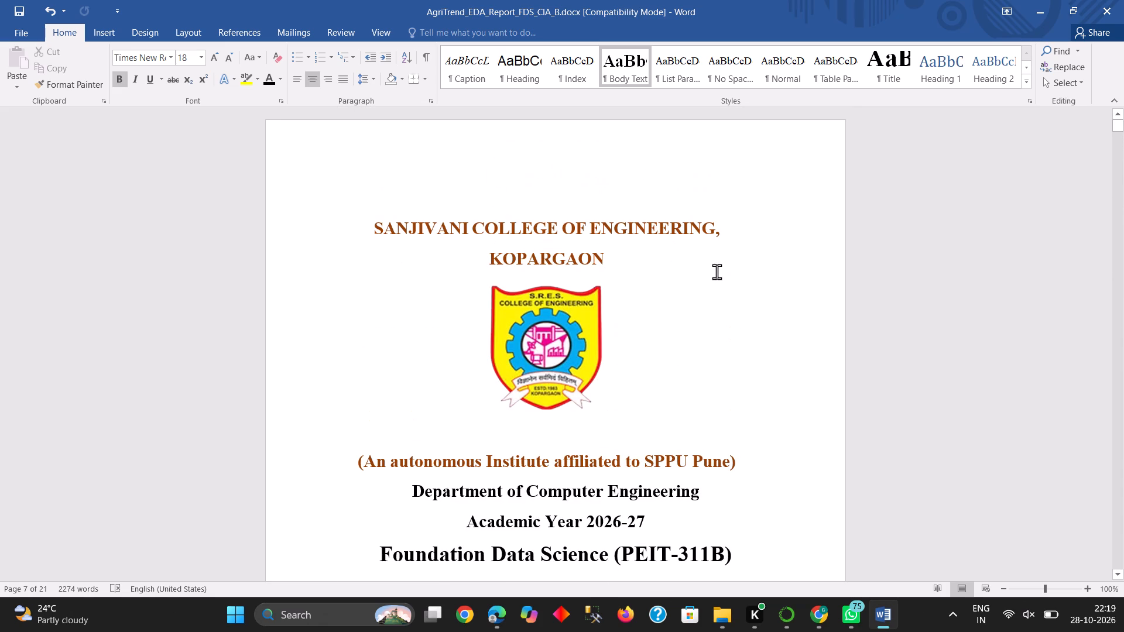
pyautogui.scroll(-3, 717, 272)
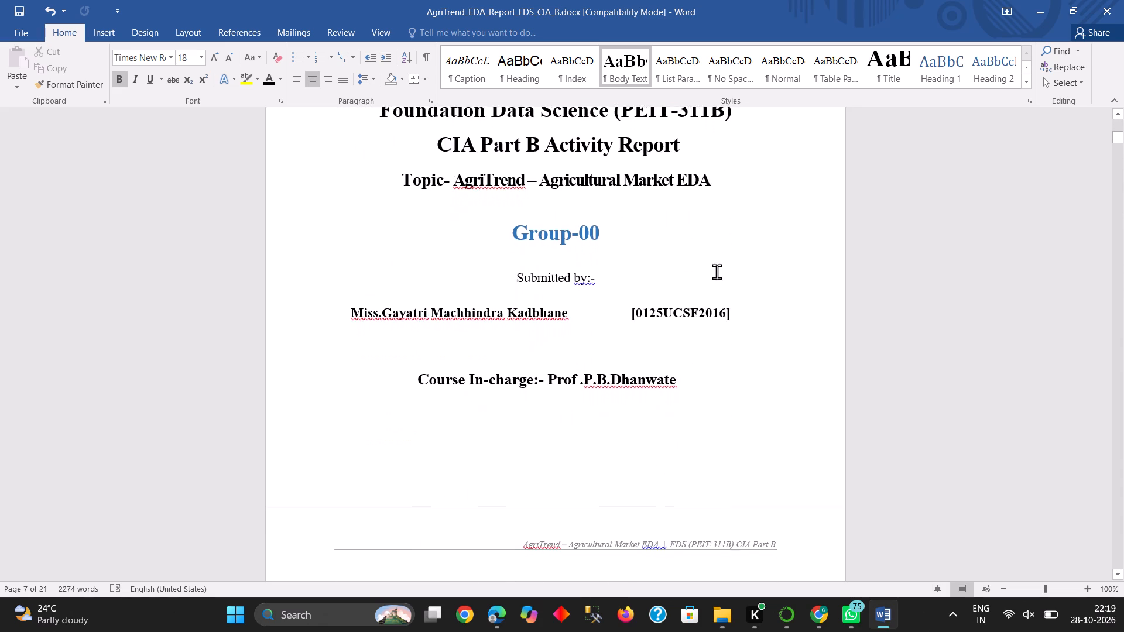
pyautogui.scroll(-9, 717, 272)
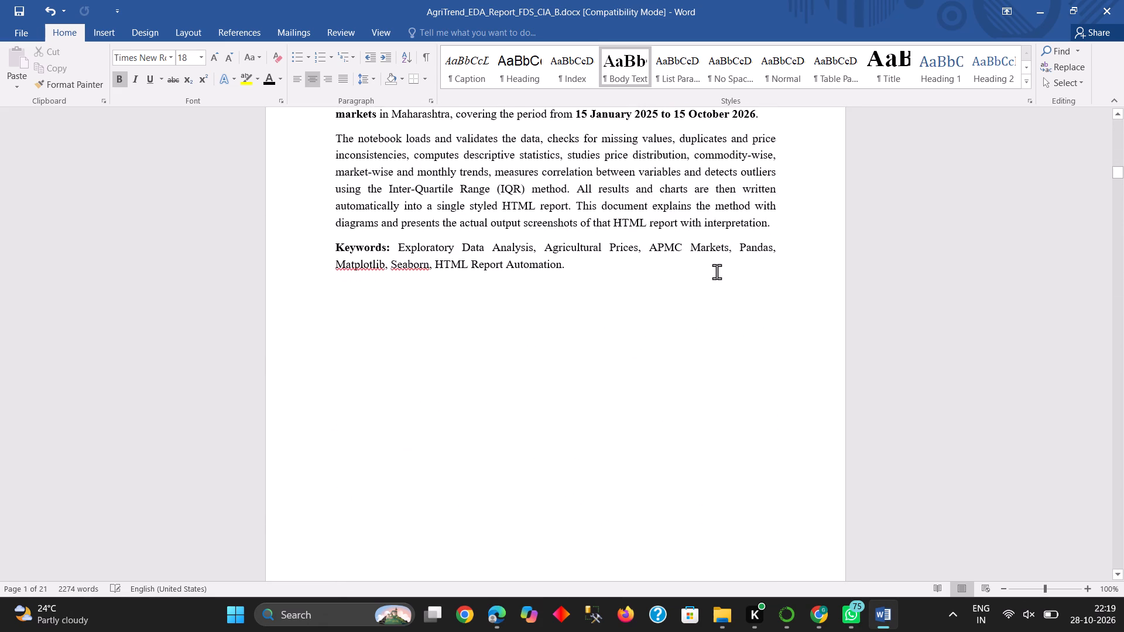
pyautogui.scroll(-12, 717, 272)
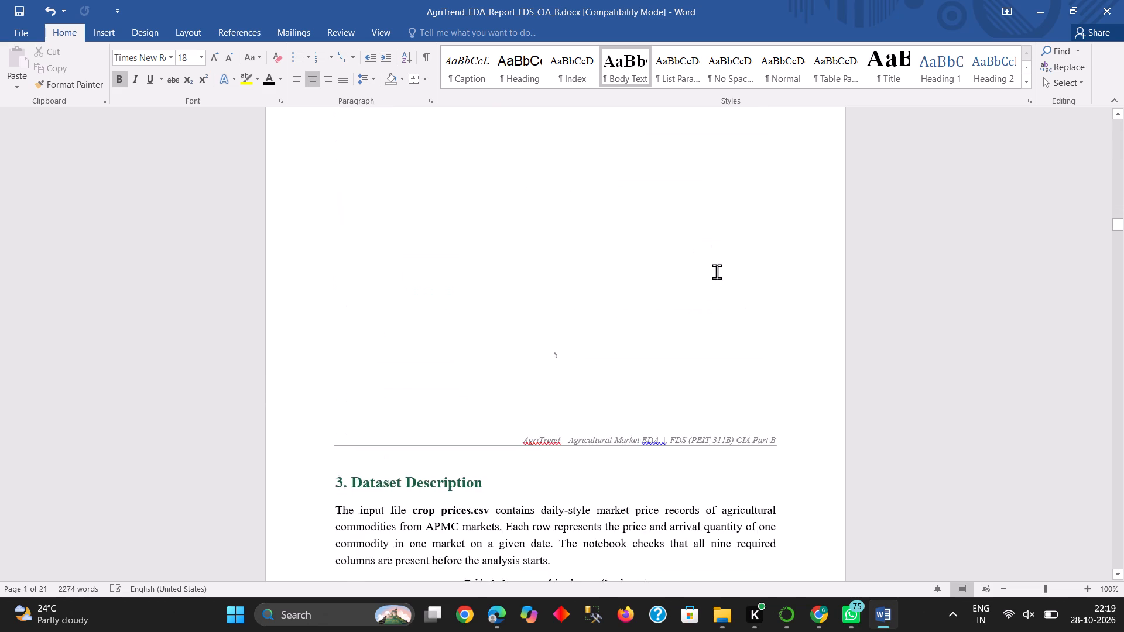
pyautogui.scroll(-11, 717, 272)
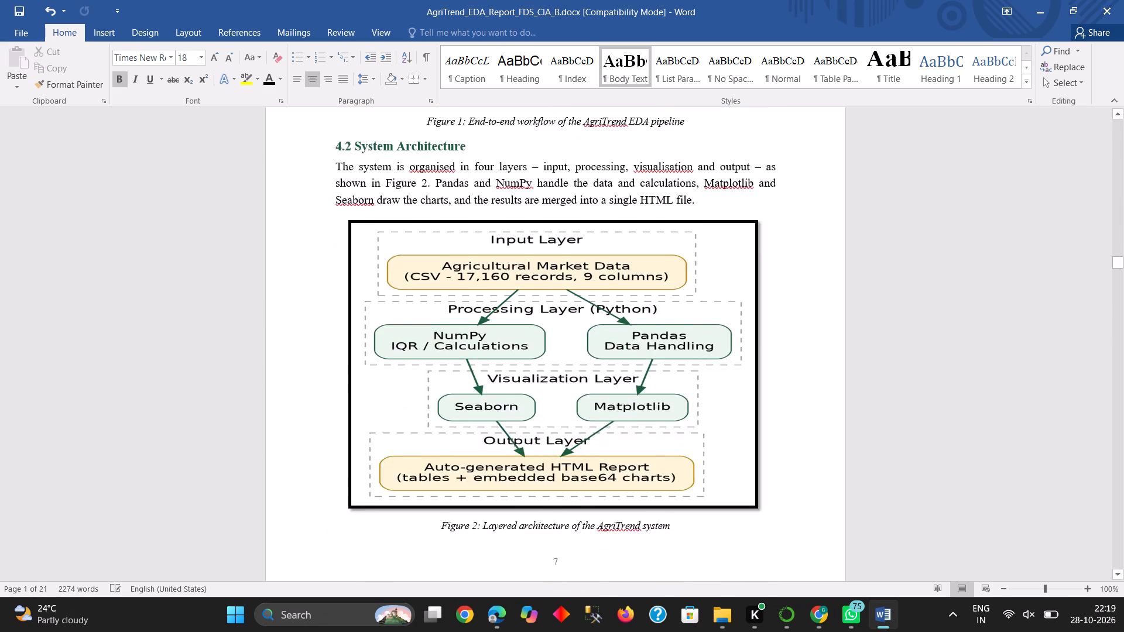
pyautogui.scroll(-6, 717, 272)
pyautogui.scroll(-20, 717, 272)
pyautogui.scroll(-20, 717, 272)
pyautogui.scroll(-20, 717, 272)
pyautogui.scroll(2, 717, 272)
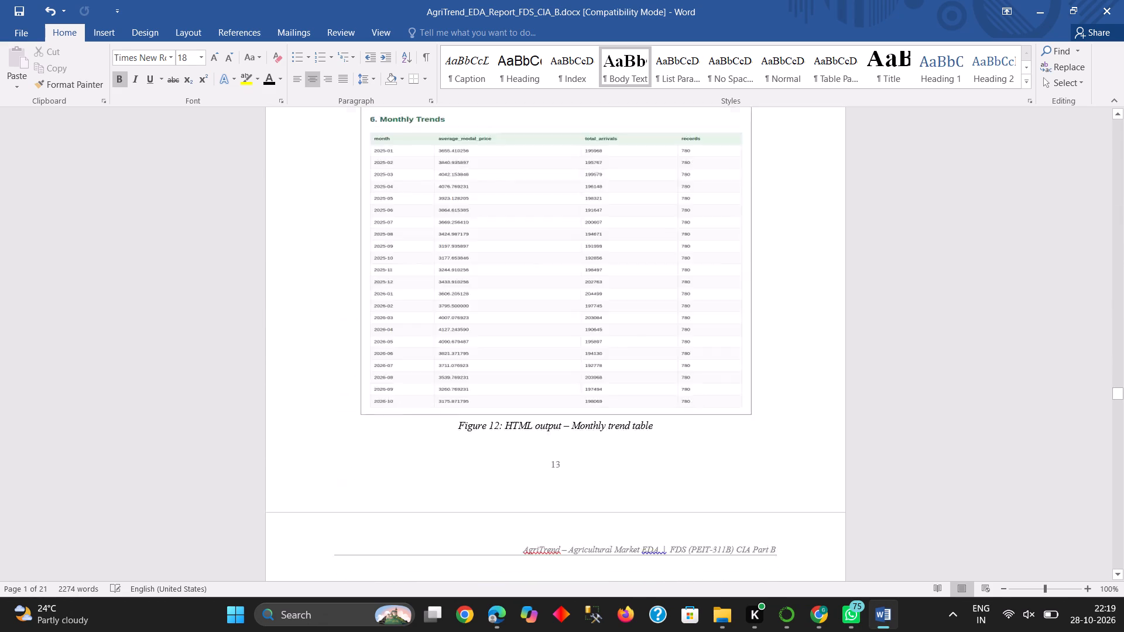
pyautogui.scroll(8, 717, 272)
pyautogui.scroll(-20, 717, 272)
pyautogui.scroll(-20, 717, 272)
pyautogui.scroll(-20, 717, 272)
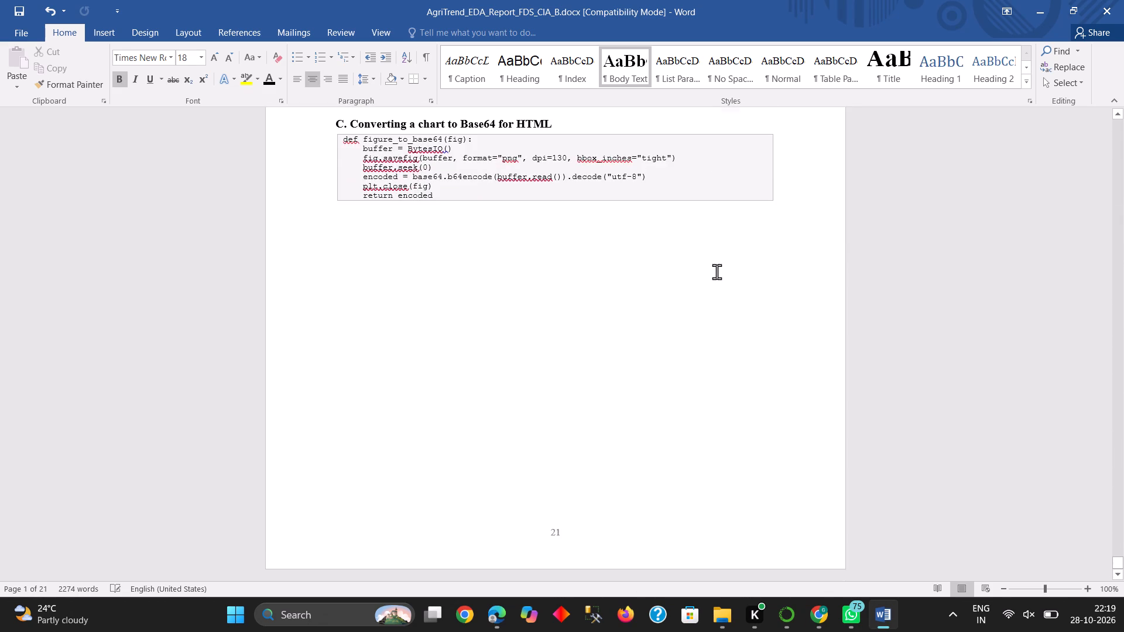
pyautogui.scroll(-11, 717, 272)
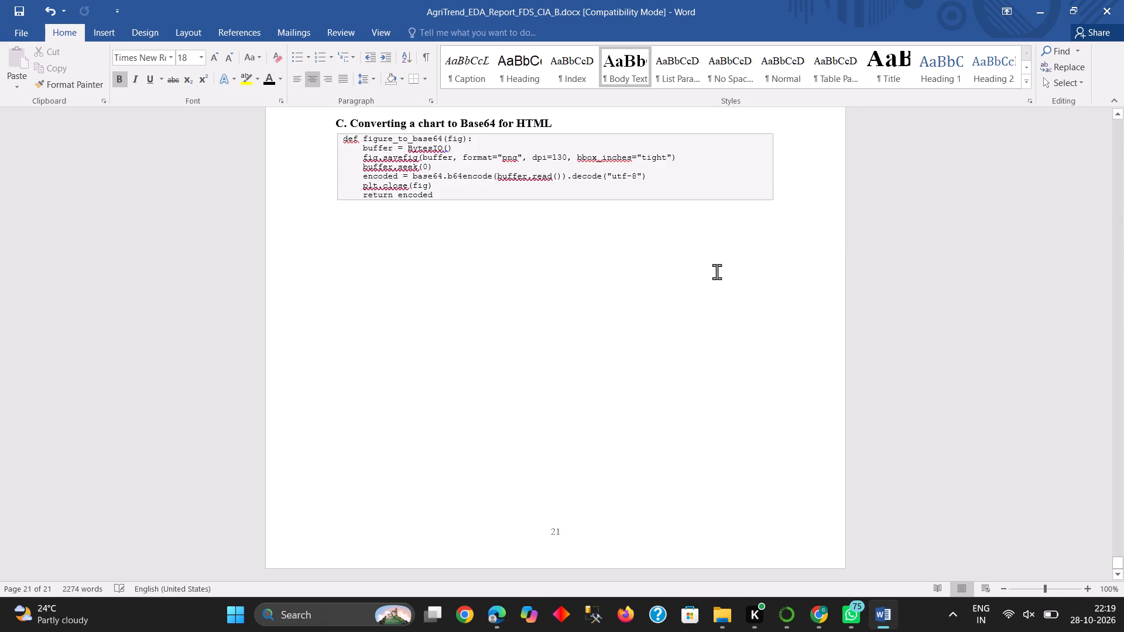